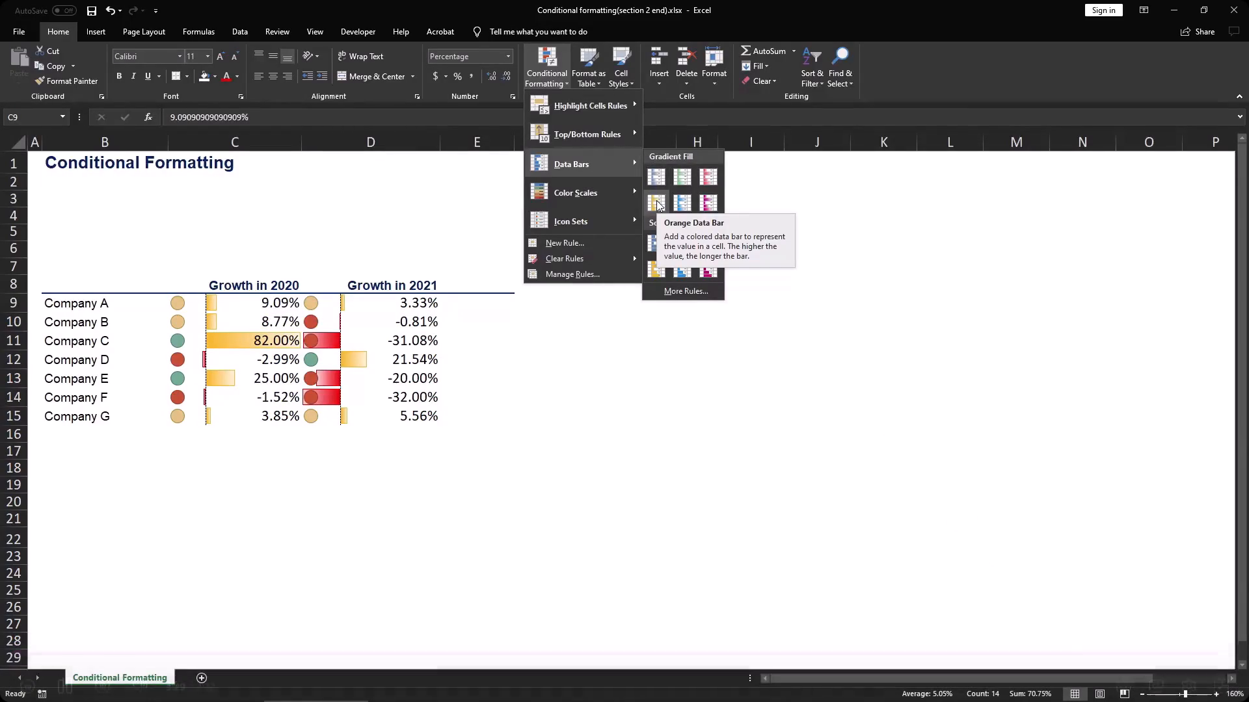
Pause the full-screen lecture and open the task document for Assignment 2, Advanced Excel Productivity & Automation Project.
key(Escape)
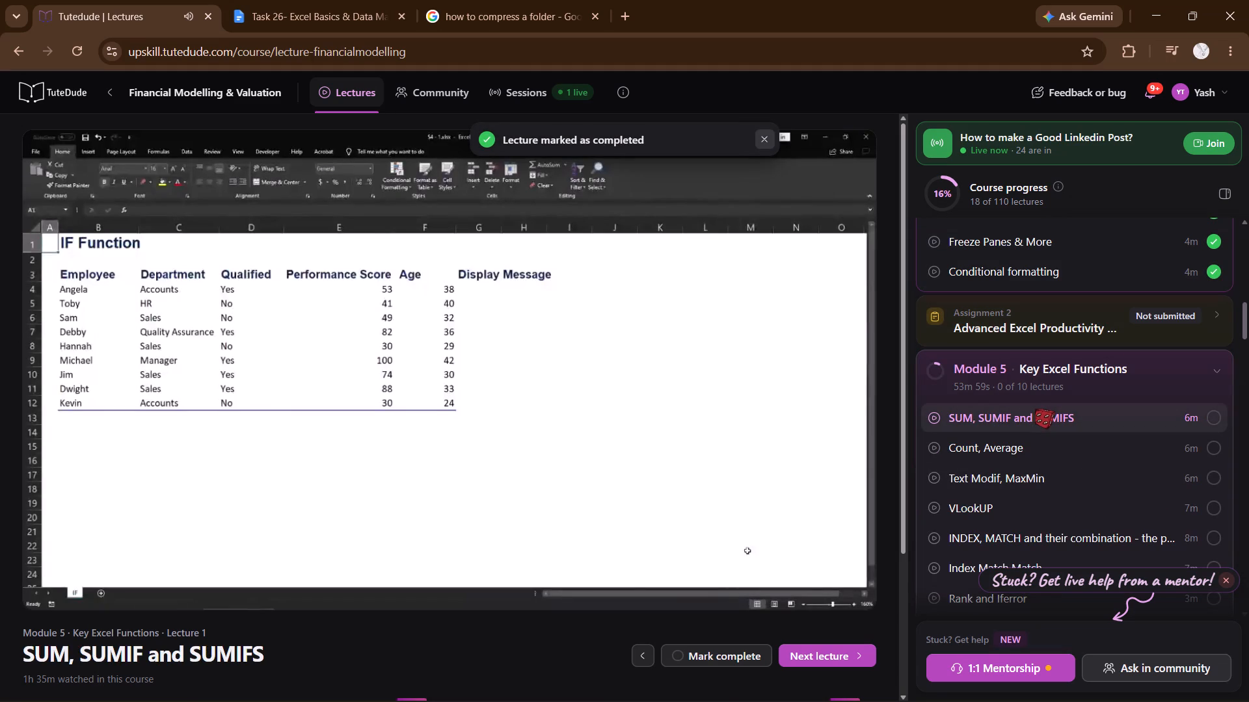
click(436, 451)
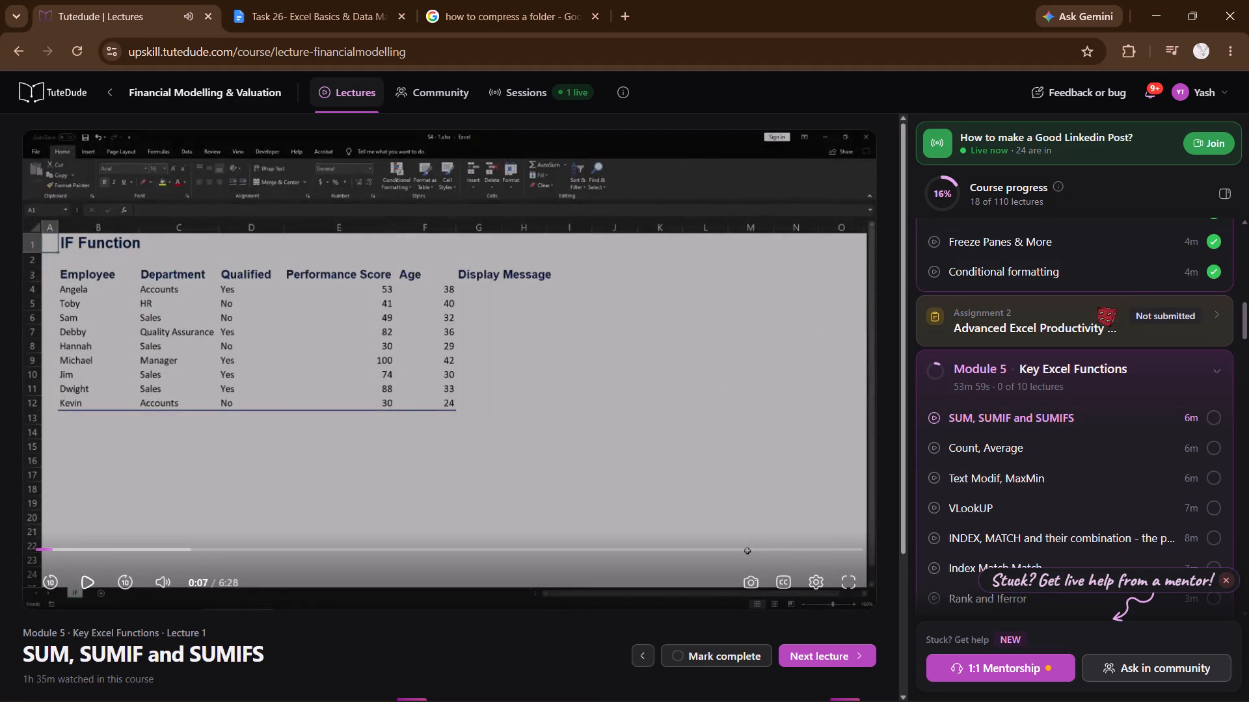
click(1141, 300)
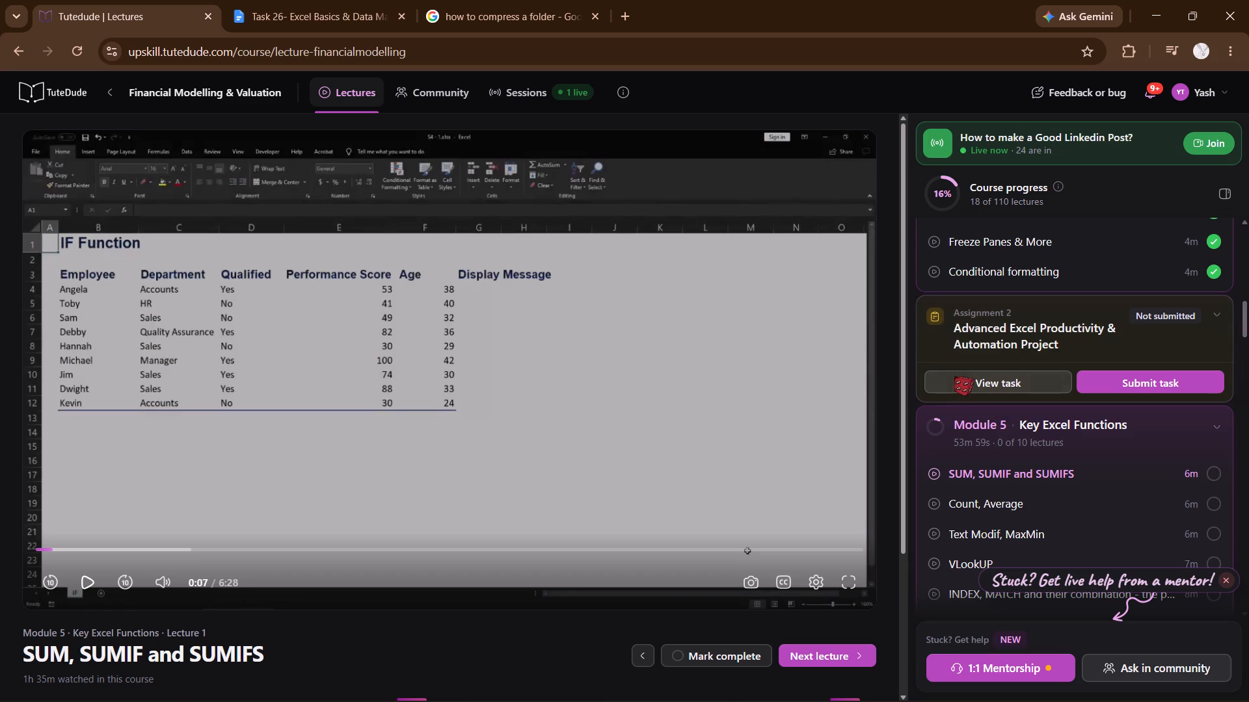
click(956, 376)
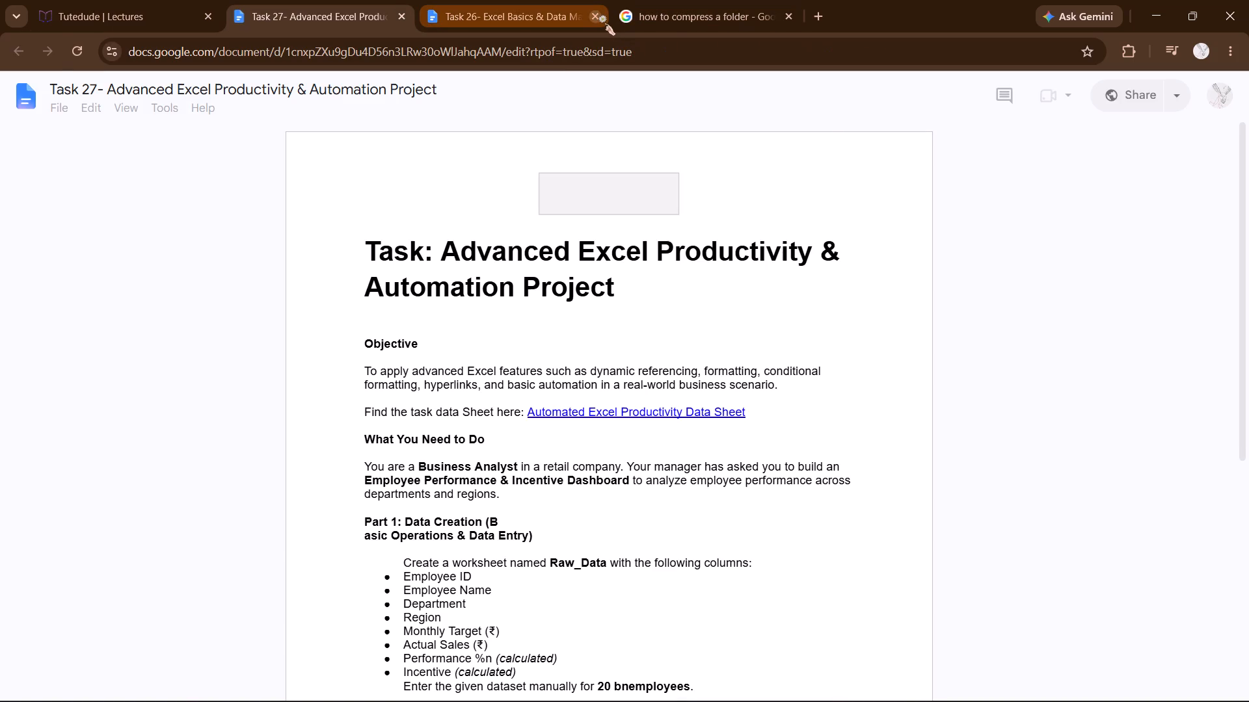
Close the Task 26 document and the folder-compression search, keeping the Task 27 document open.
click(599, 16)
click(591, 16)
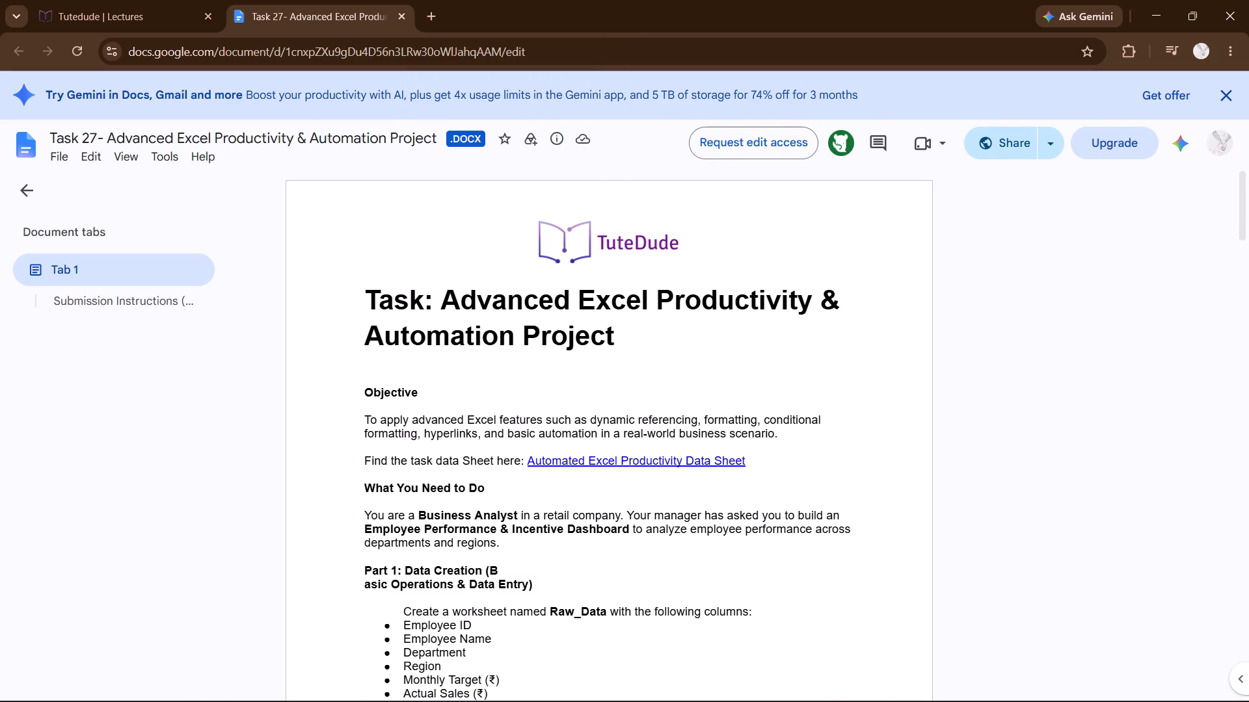
scroll(615, 352, down, 1)
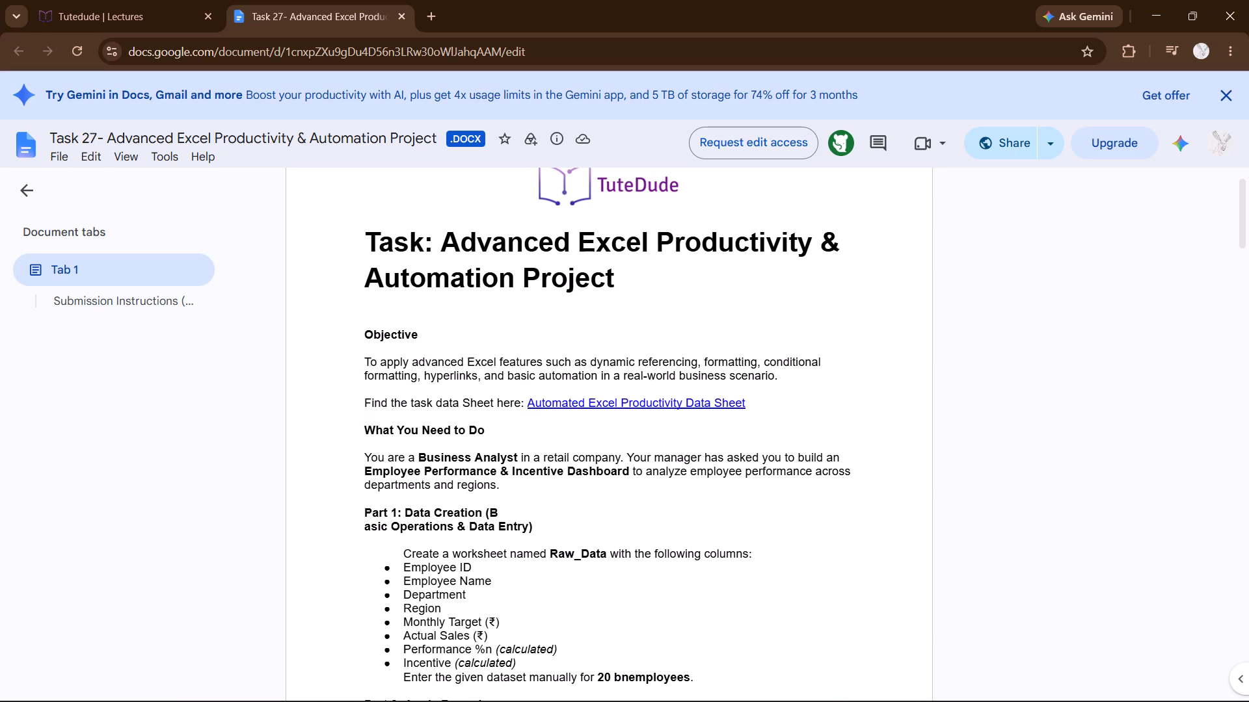
Open the Assignment 1 task document, Excel Basics & Data Management Project, from the course's lecture list.
click(169, 0)
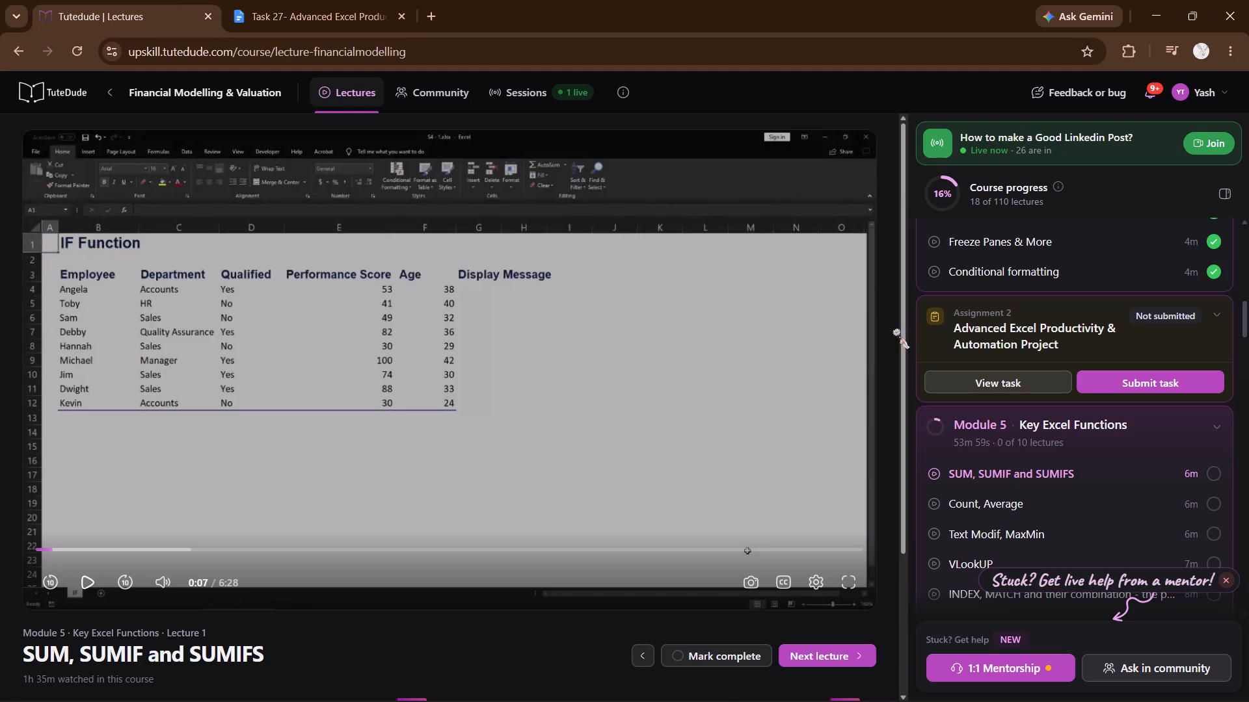
scroll(978, 418, up, 6)
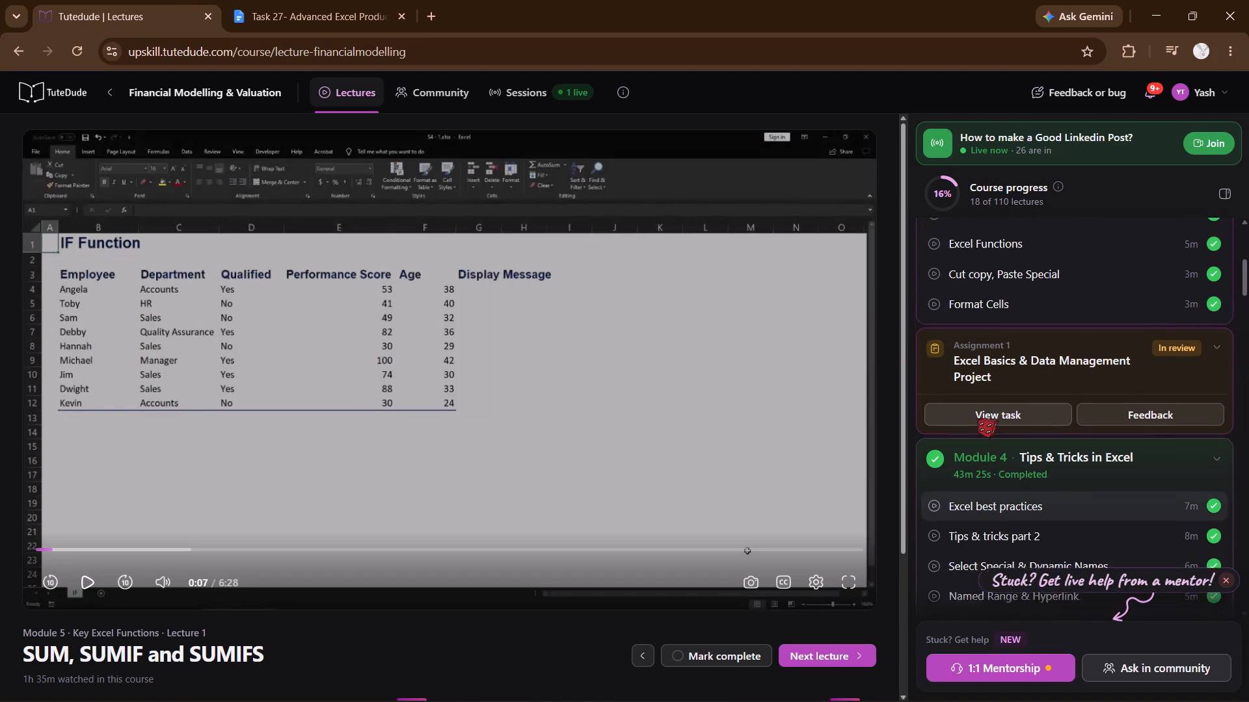
scroll(978, 418, up, 1)
click(961, 426)
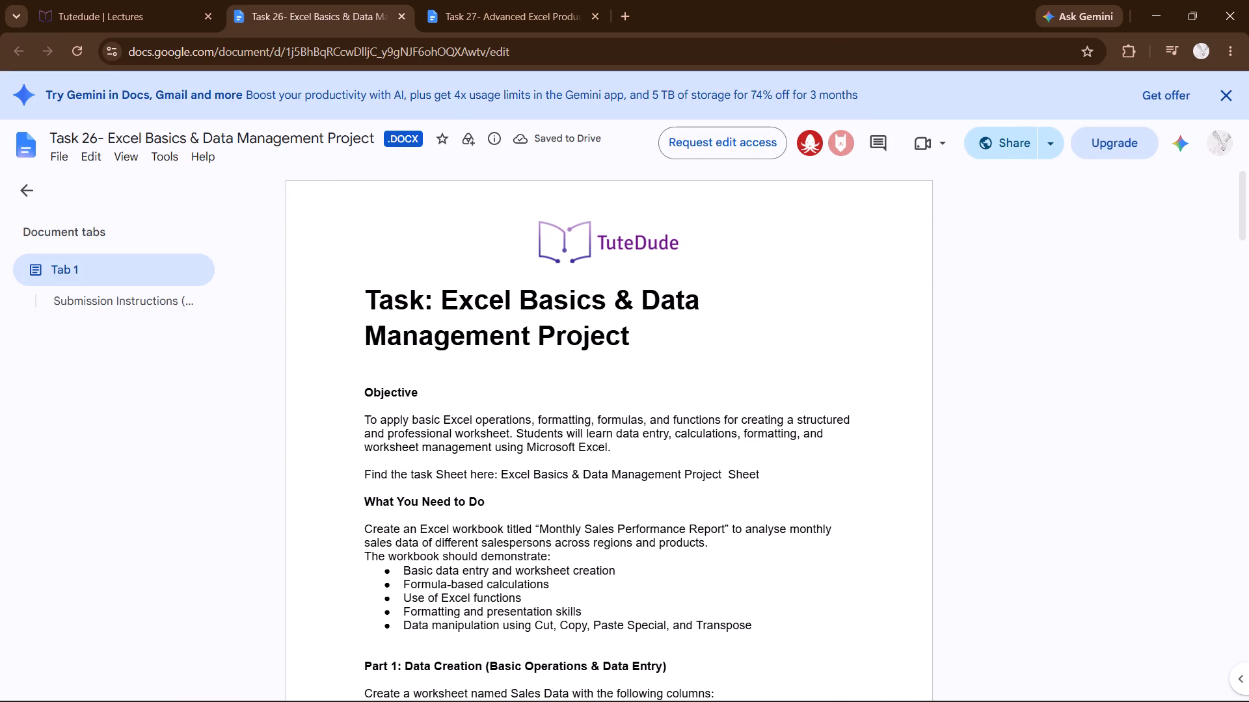
Try to open the task sheet named in the Task 26 document, look through its requirements and close the document.
drag(502, 477, 613, 482)
click(613, 482)
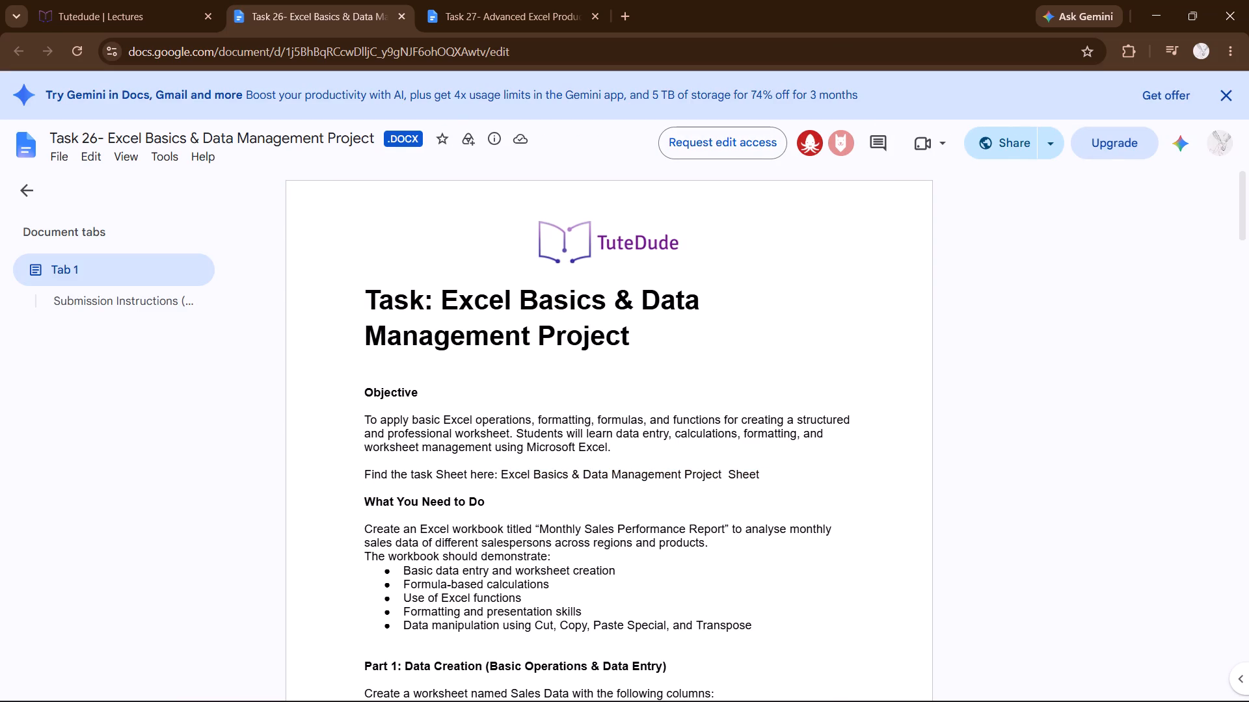
click(613, 482)
click(613, 482)
click(613, 482)
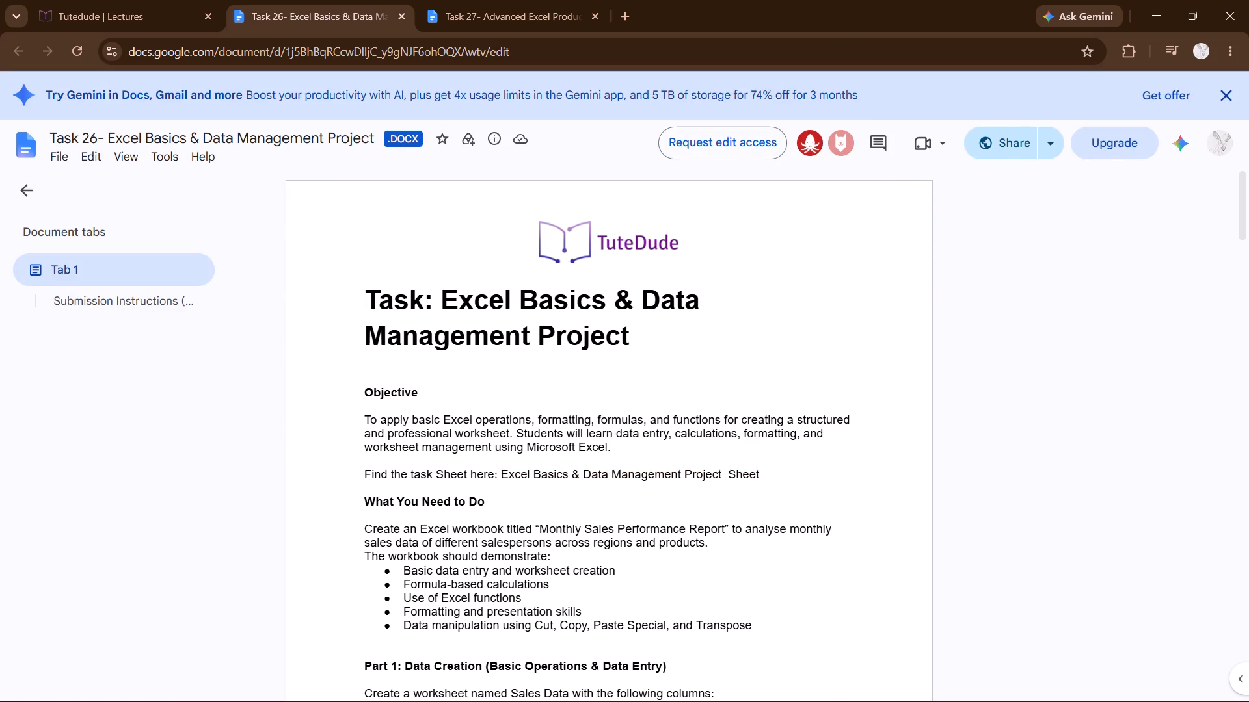
click(613, 482)
click(613, 482)
double_click(613, 482)
double_click(613, 482)
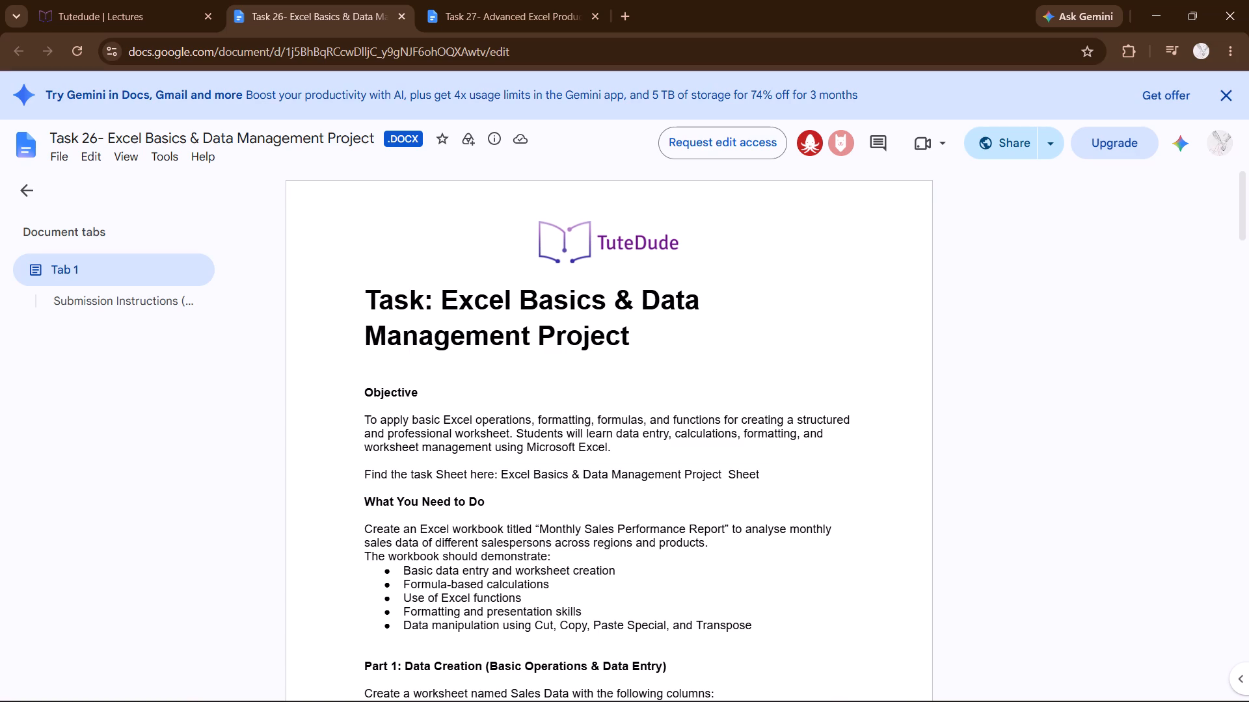
click(613, 482)
drag(499, 474, 718, 484)
click(718, 484)
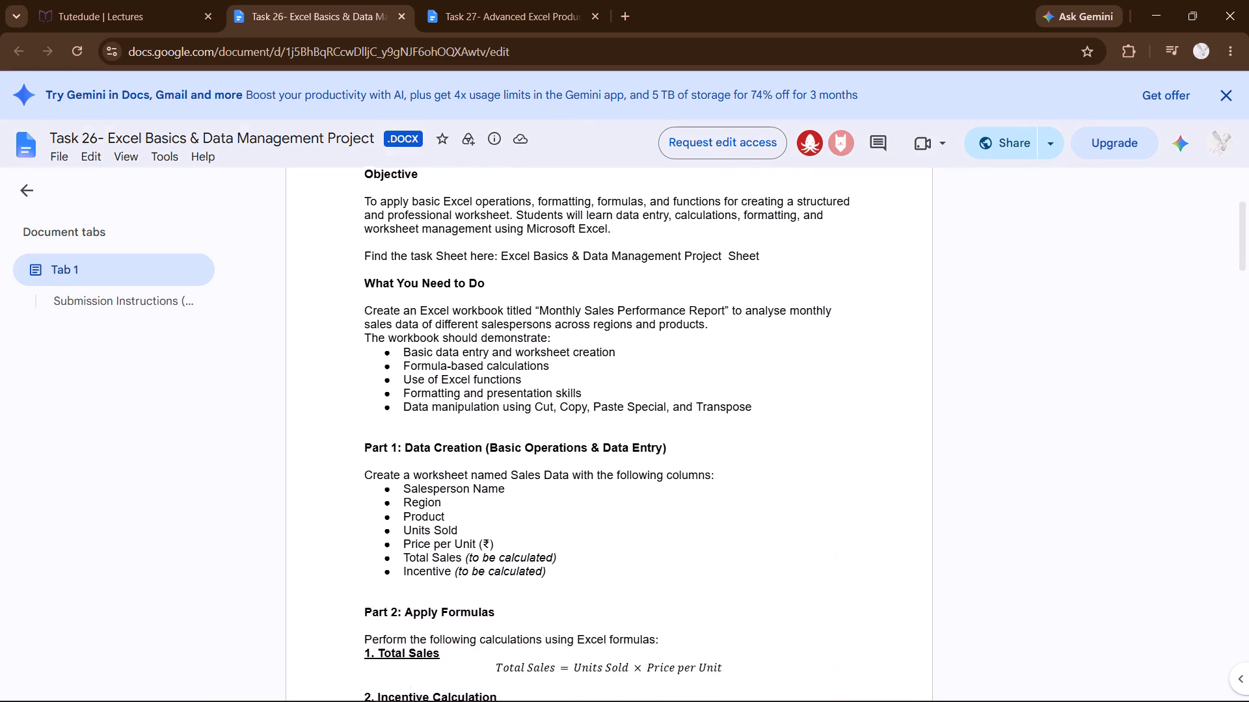
scroll(718, 484, up, 2)
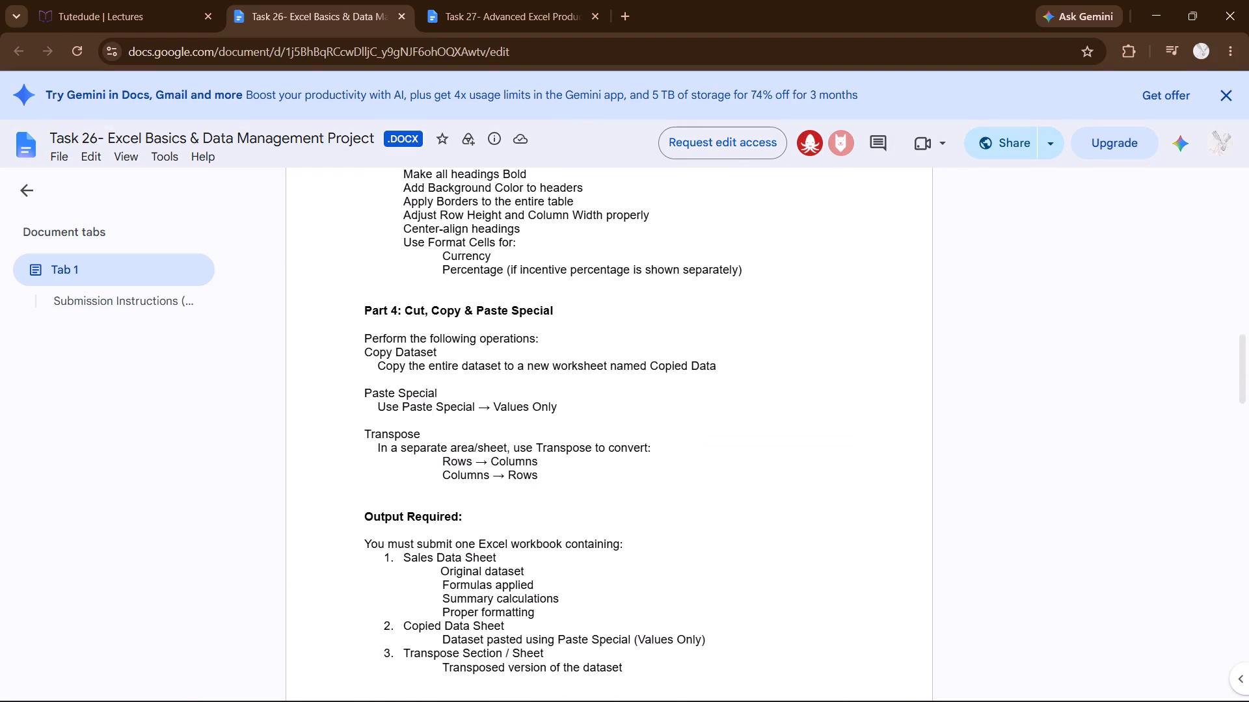
scroll(718, 484, up, 7)
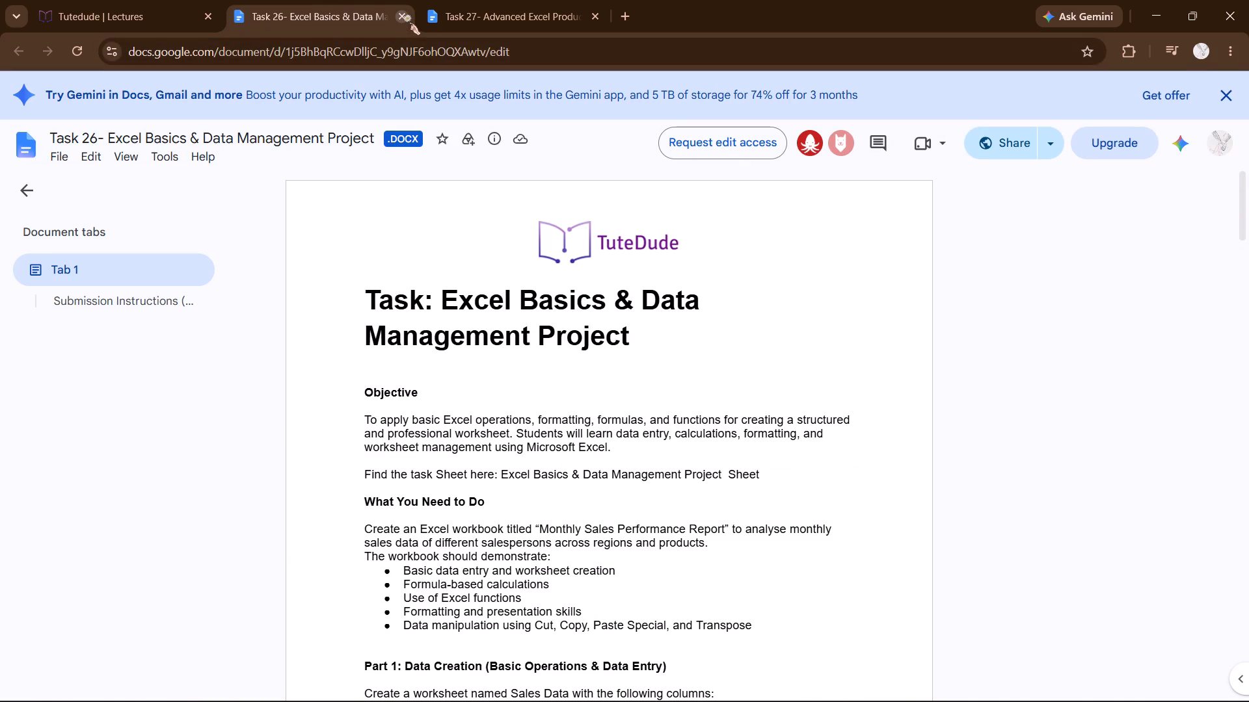
click(404, 16)
Open the Automated Excel Productivity Data Sheet linked in the Task 27 document and look over its employee dataset.
click(340, 5)
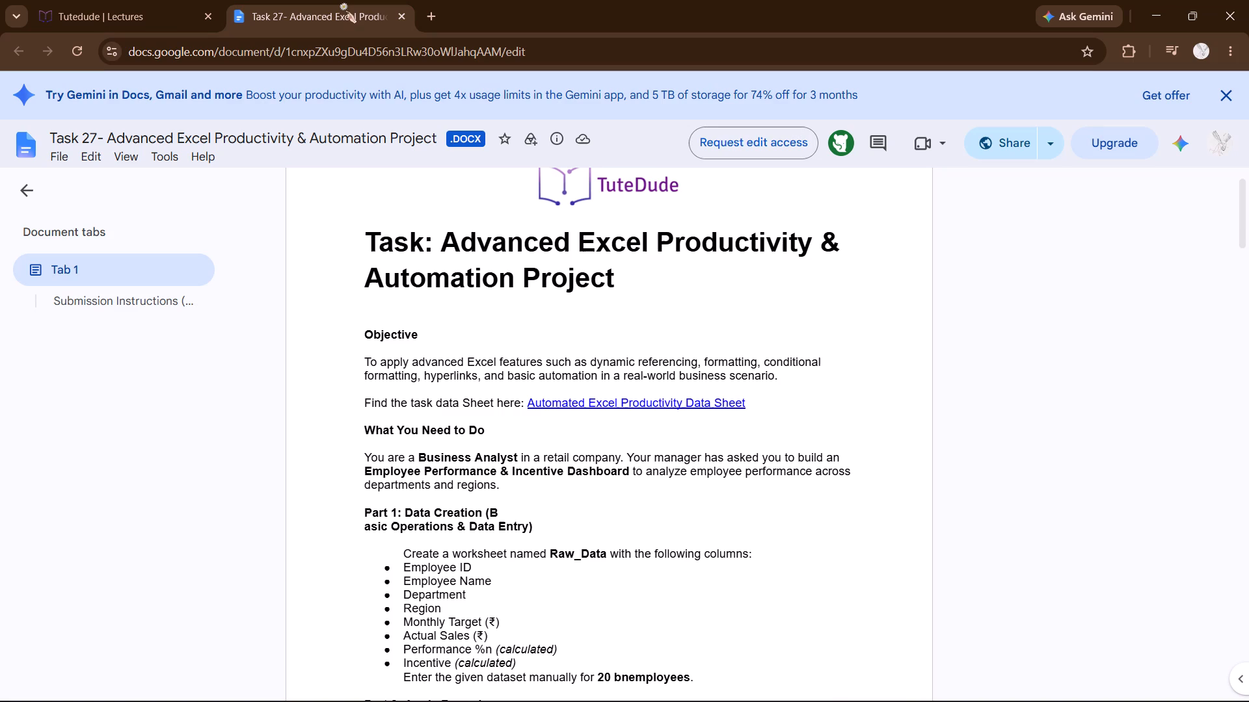
click(590, 404)
click(632, 430)
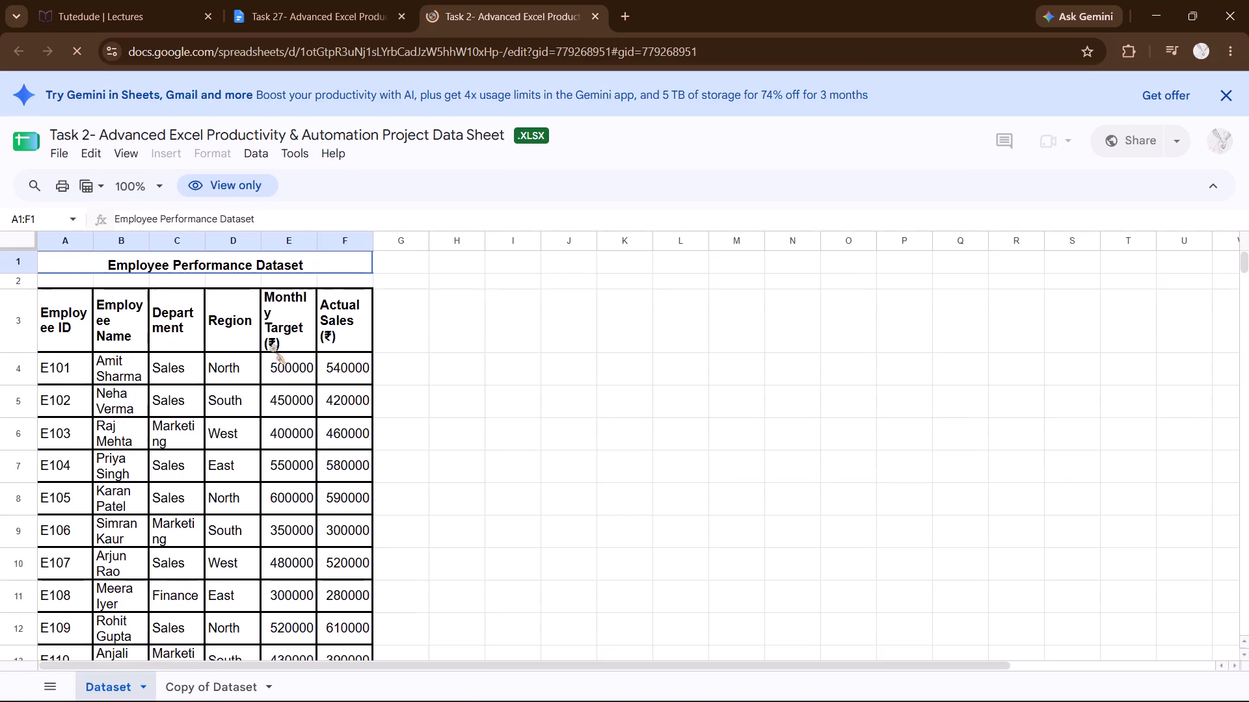
scroll(270, 346, down, 6)
scroll(270, 346, up, 4)
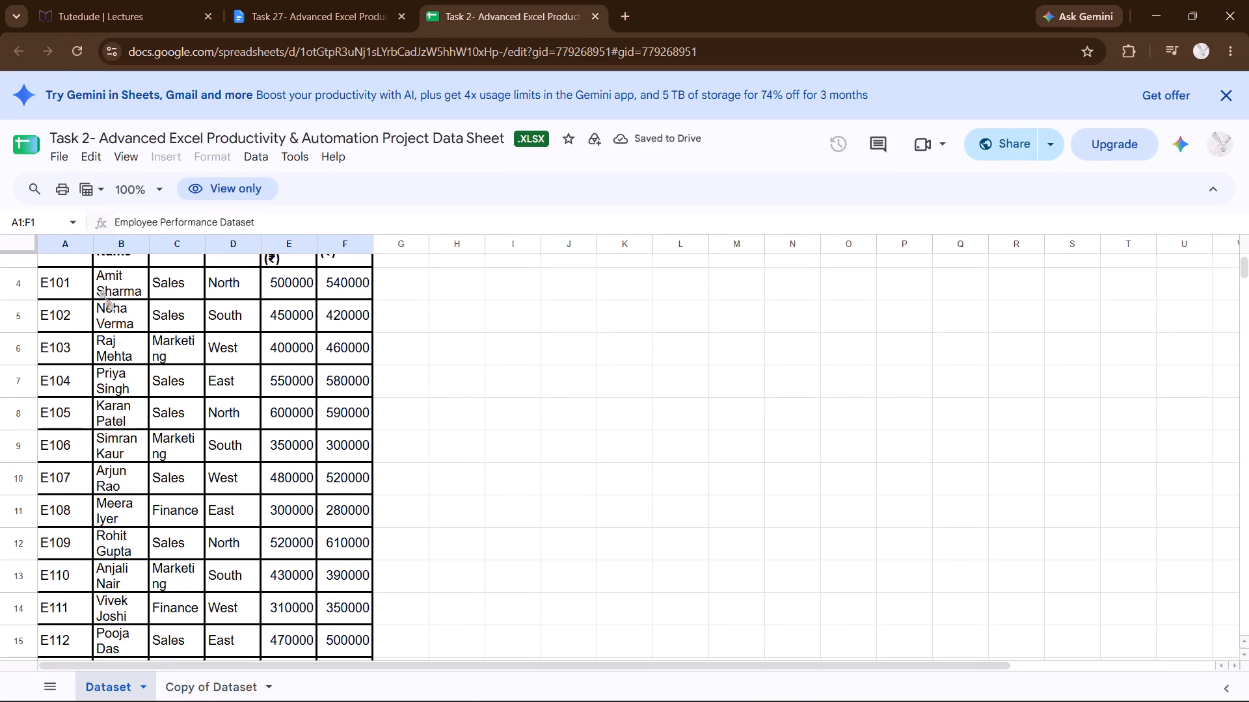
scroll(231, 413, up, 2)
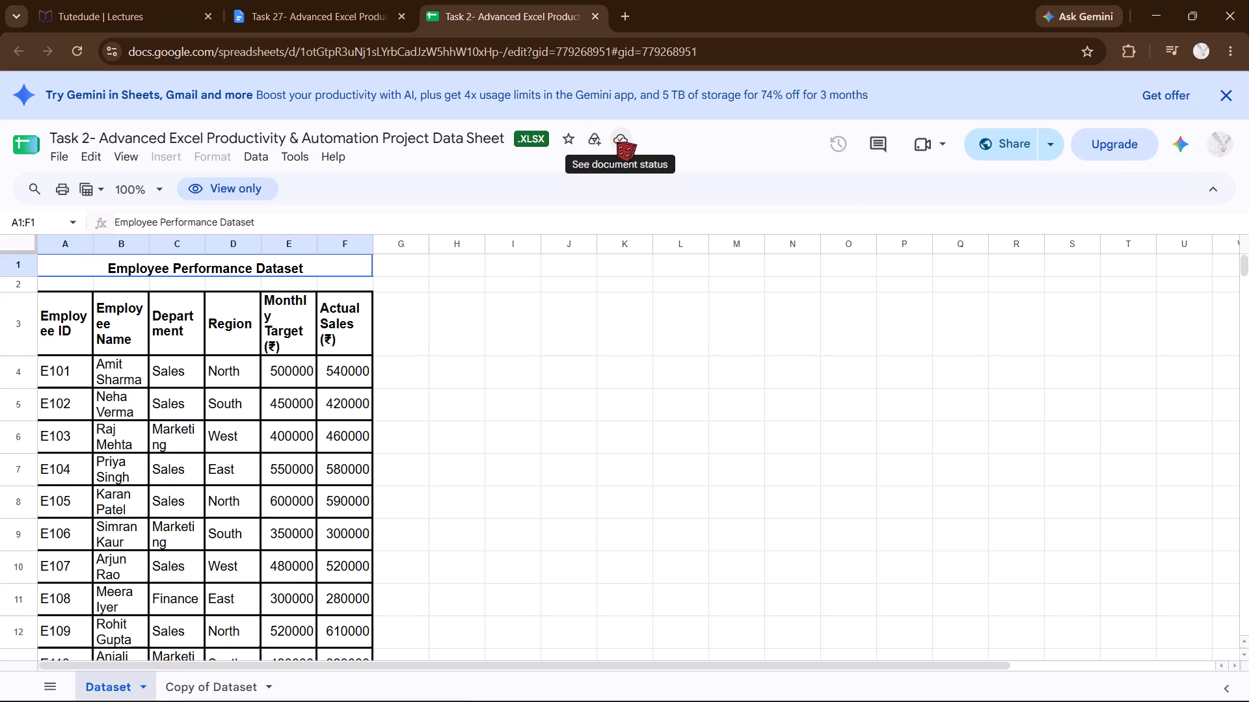
Download the Task 2 data sheet in Microsoft Excel (.xlsx) format.
click(57, 153)
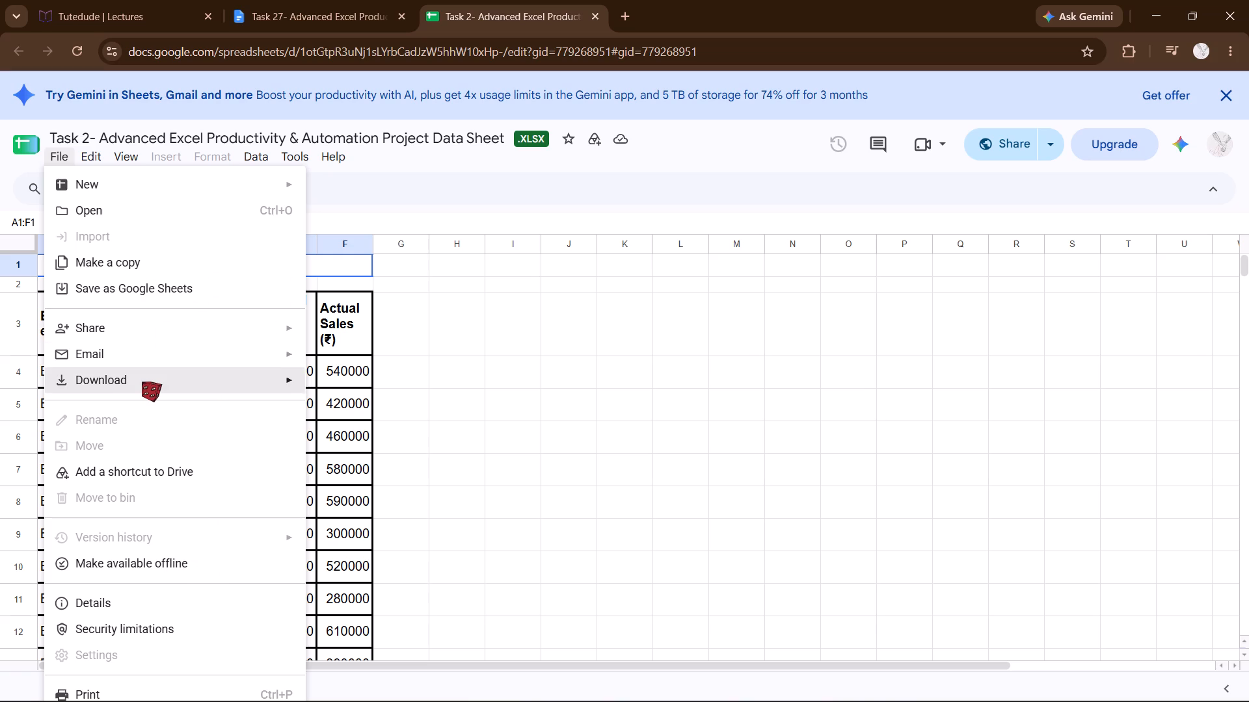
scroll(142, 382, down, 11)
click(135, 378)
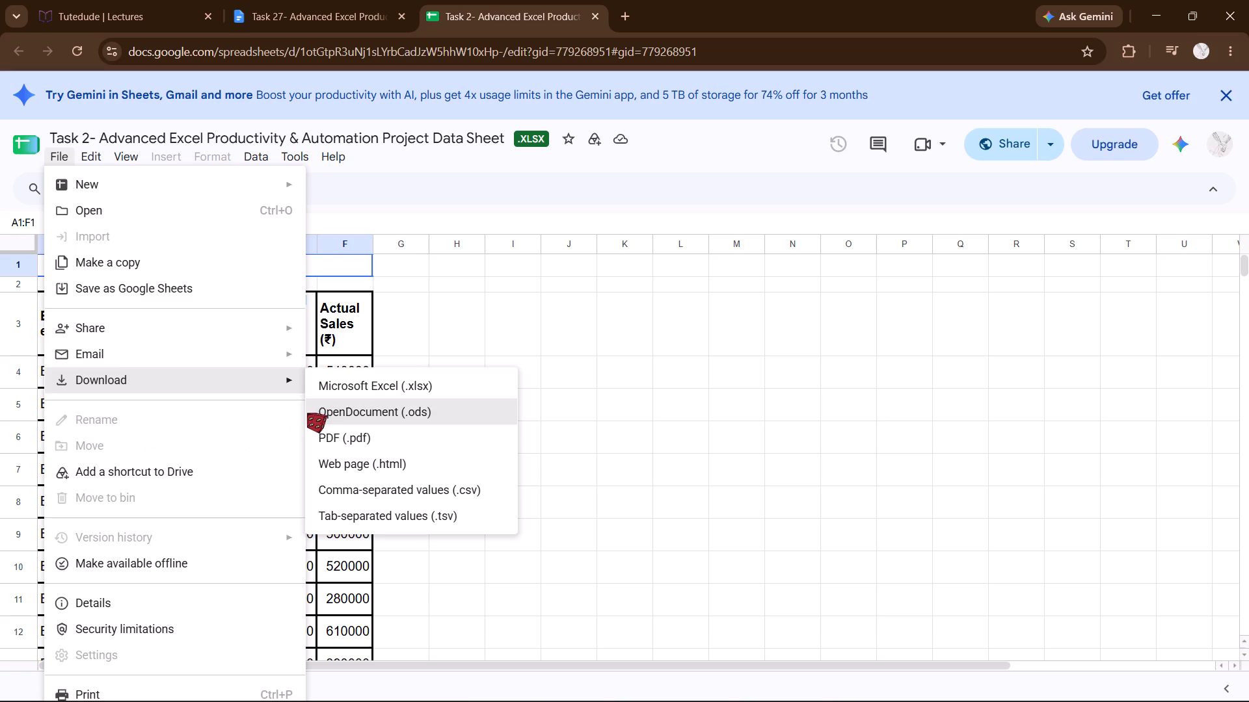
click(343, 374)
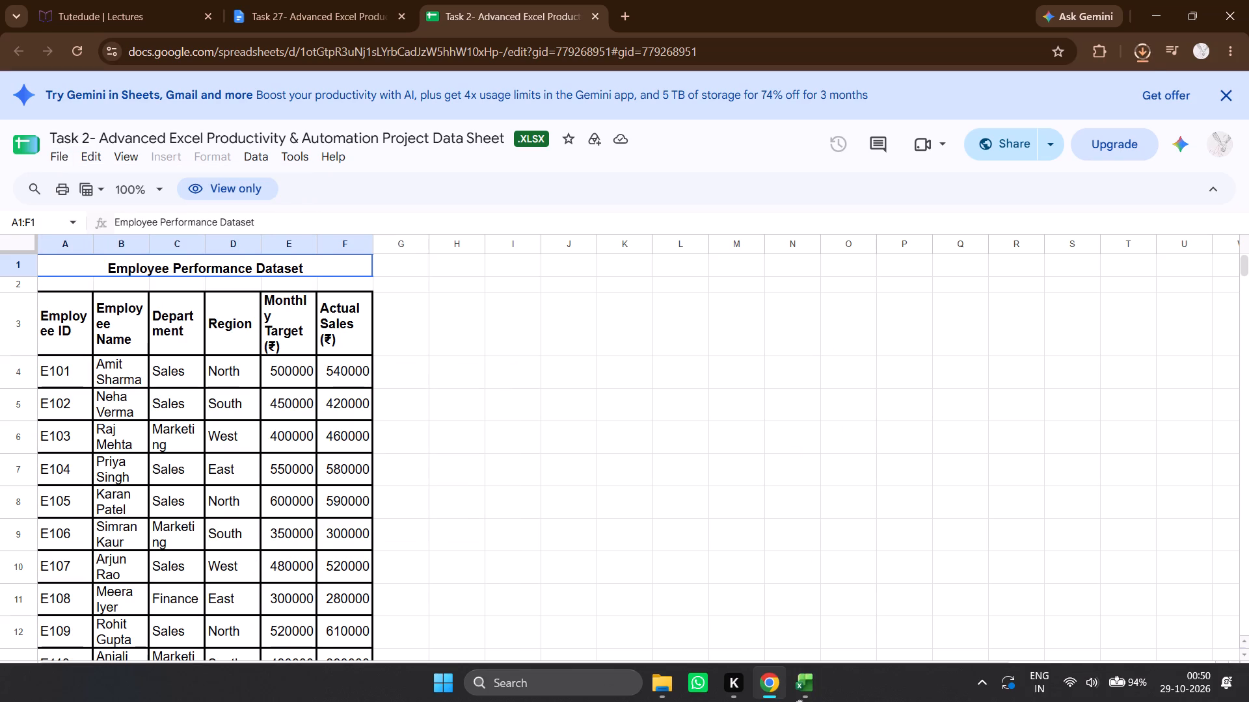
Switch to File Explorer, closing one of the two TuteDude windows and bringing up the other.
click(657, 699)
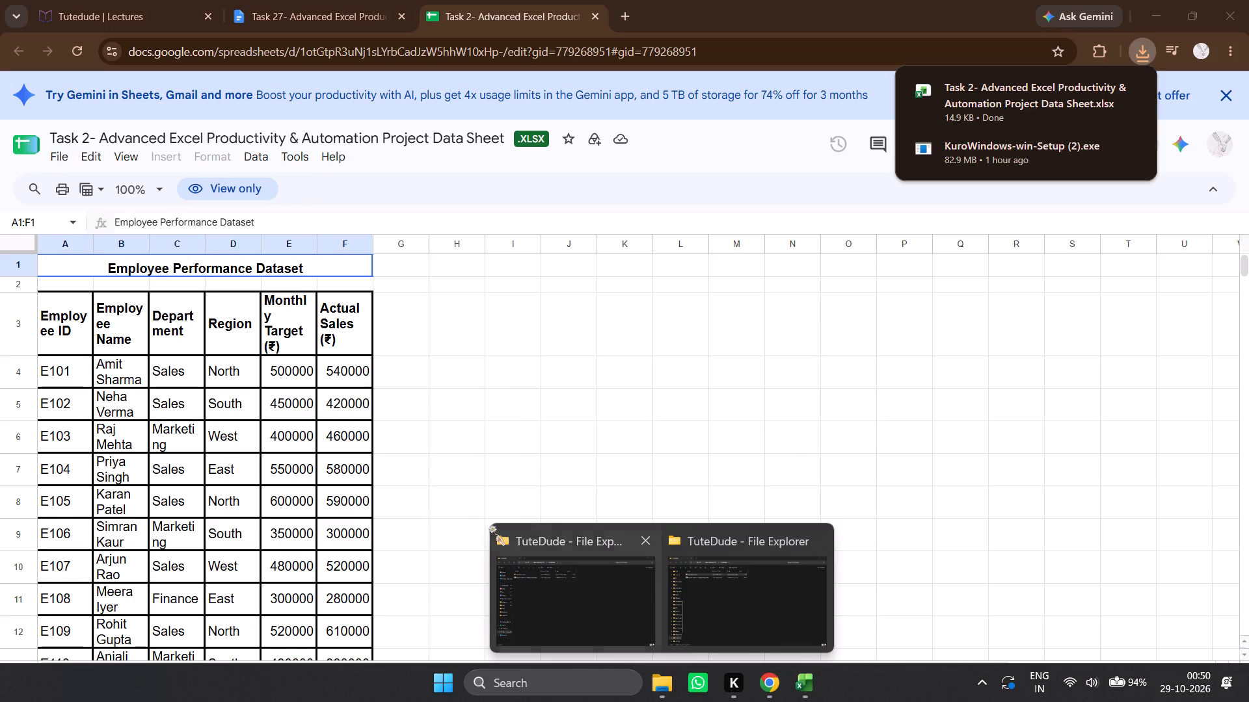
click(814, 539)
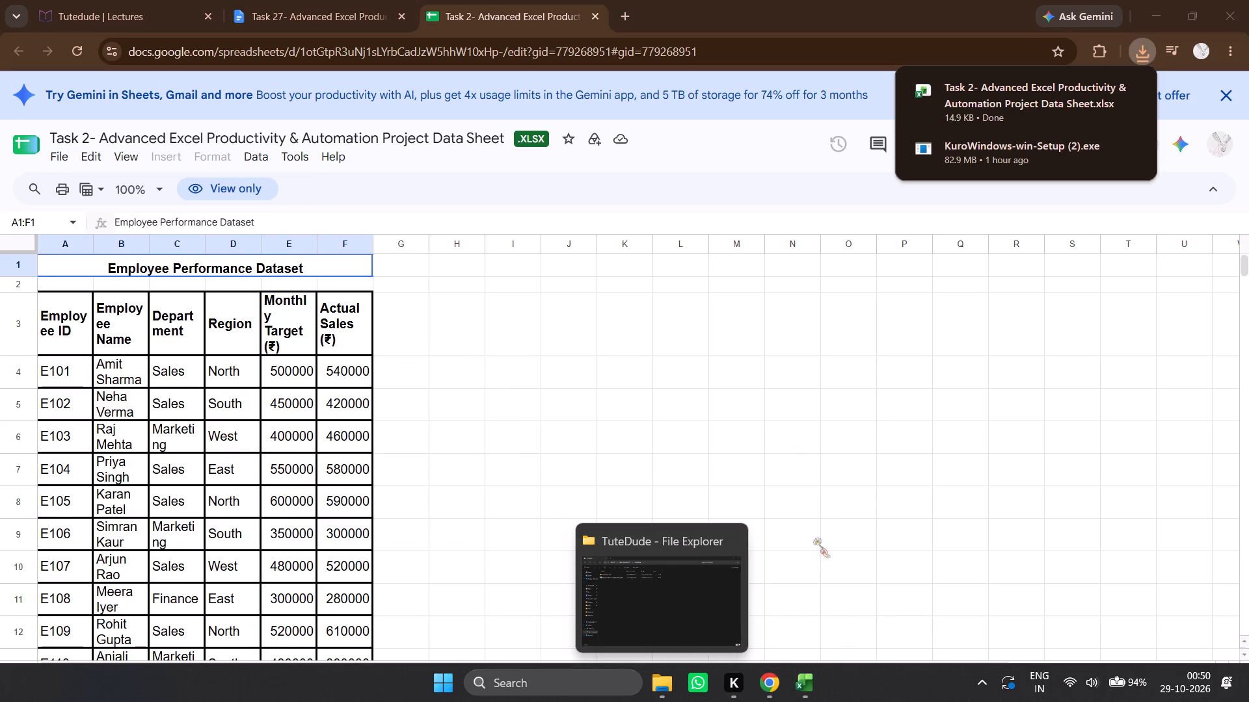
click(647, 593)
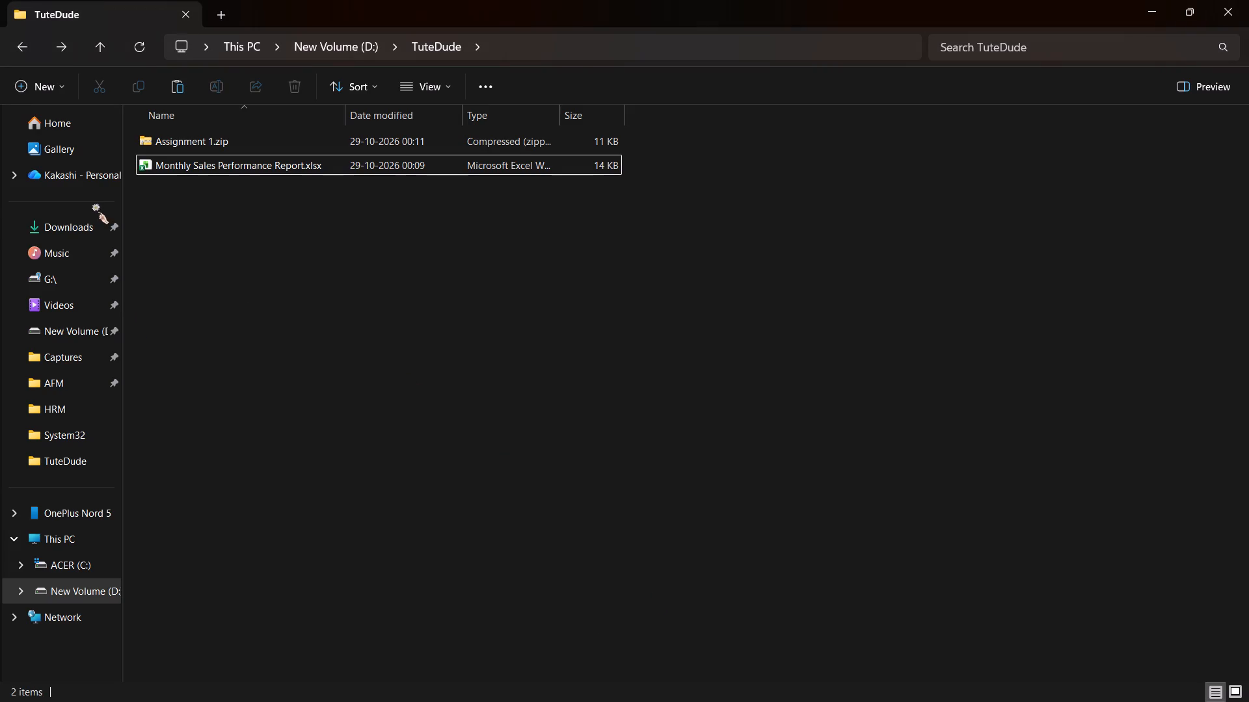
Copy the downloaded Task 2 data sheet workbook from Downloads into the TuteDude folder on New Volume (D:) and open that folder.
click(92, 238)
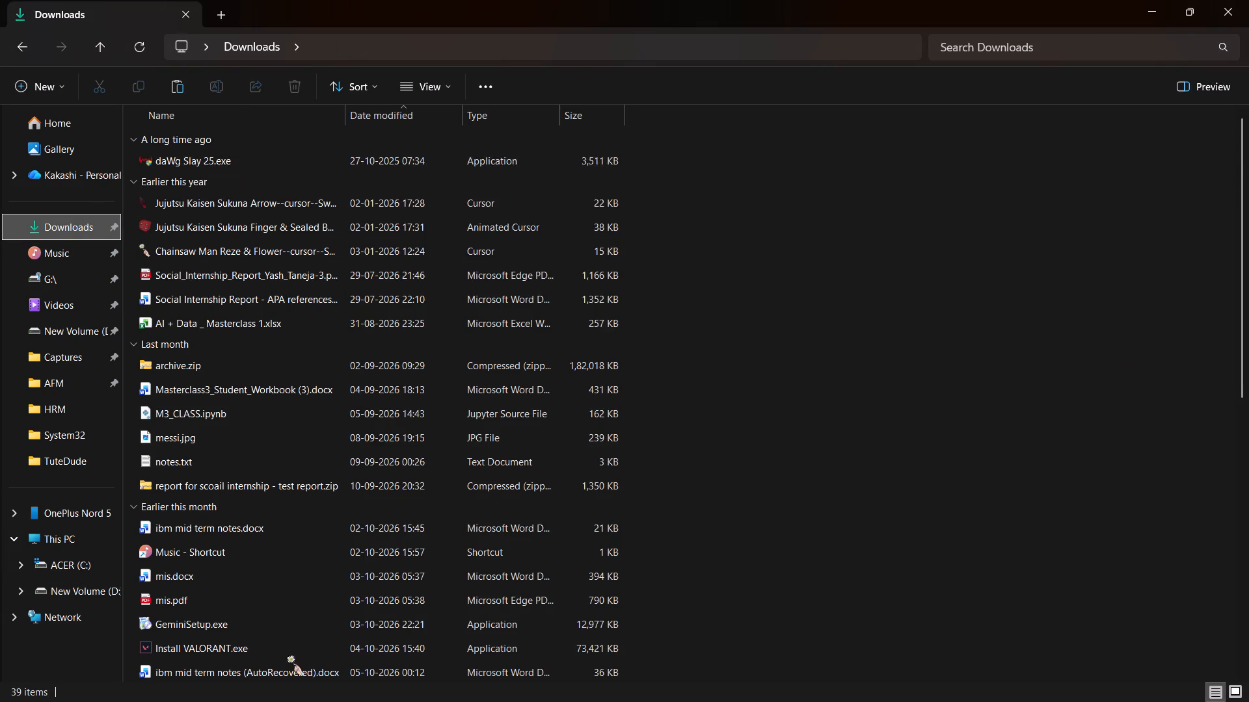
scroll(288, 657, down, 8)
drag(280, 671, 57, 588)
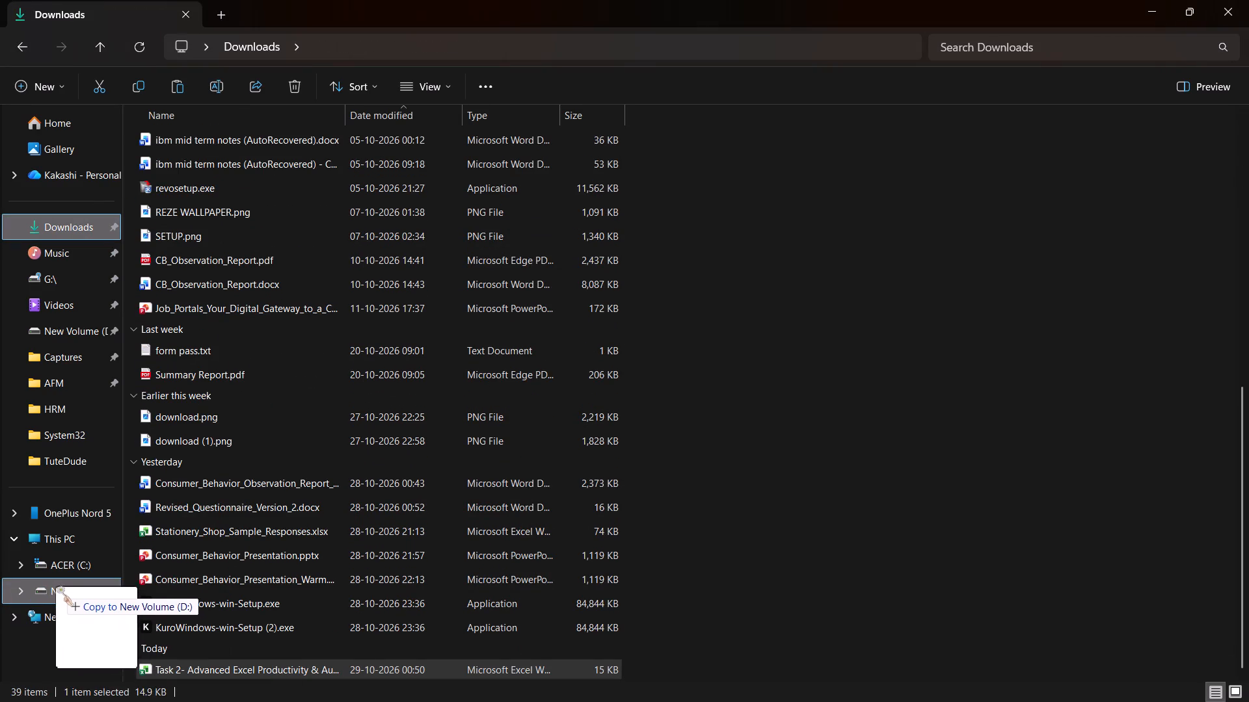
drag(57, 588, 52, 578)
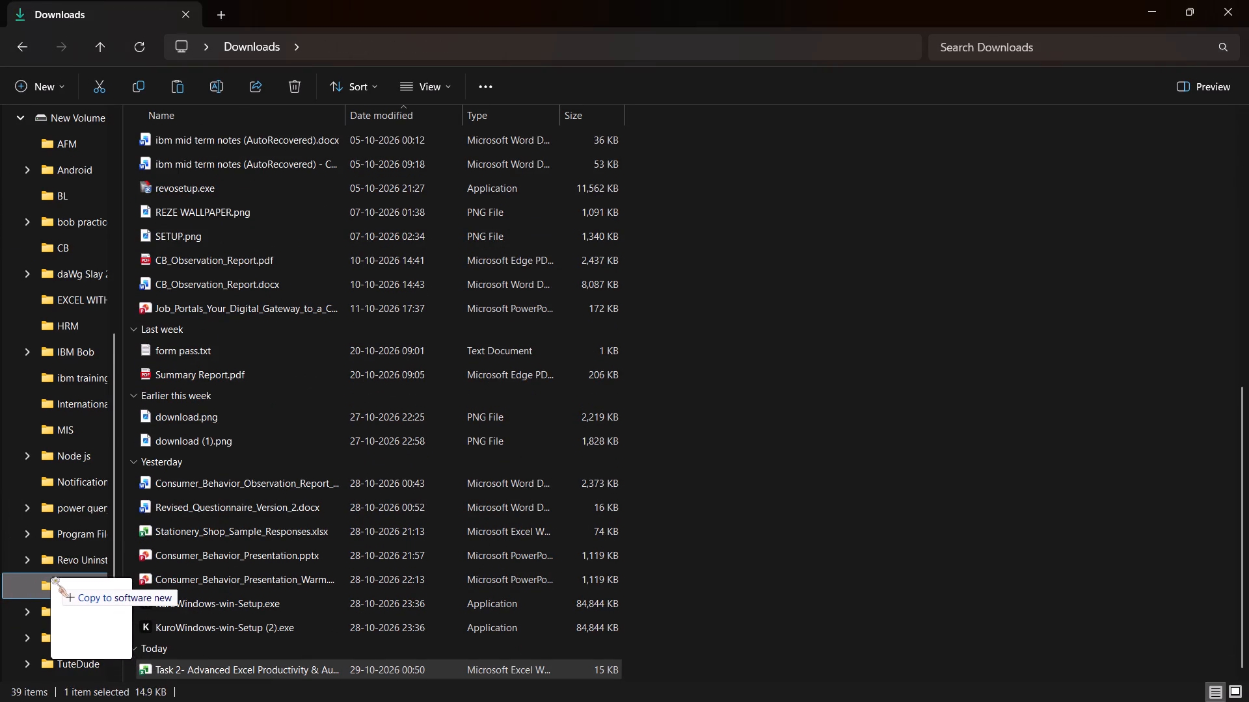
drag(52, 578, 64, 608)
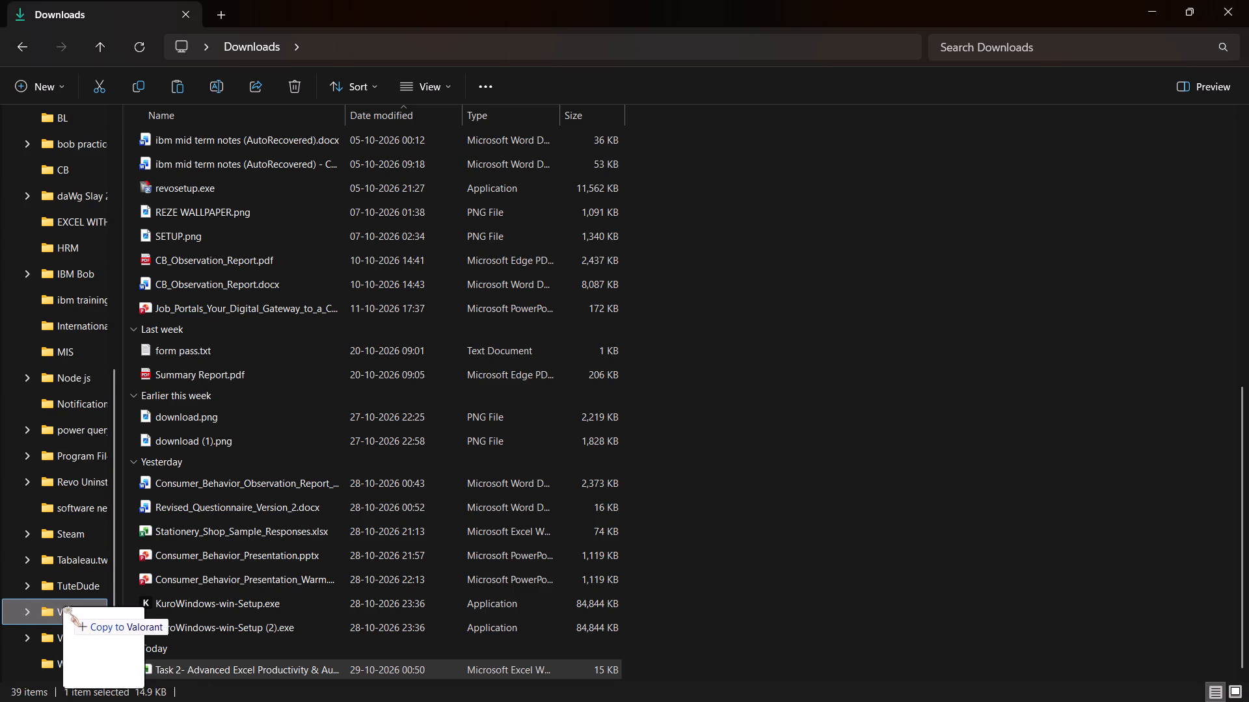
drag(64, 608, 65, 587)
click(65, 587)
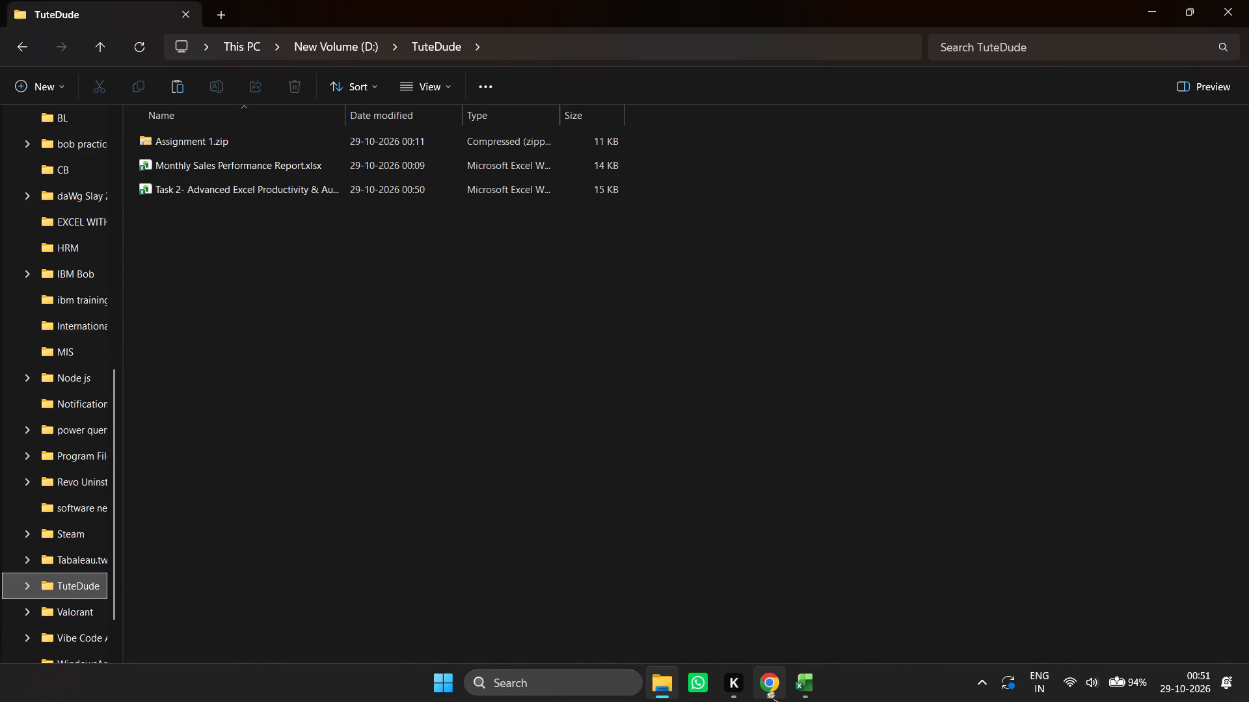
Switch back to Chrome and close the online data sheet, leaving the Task 27 document in view.
click(768, 693)
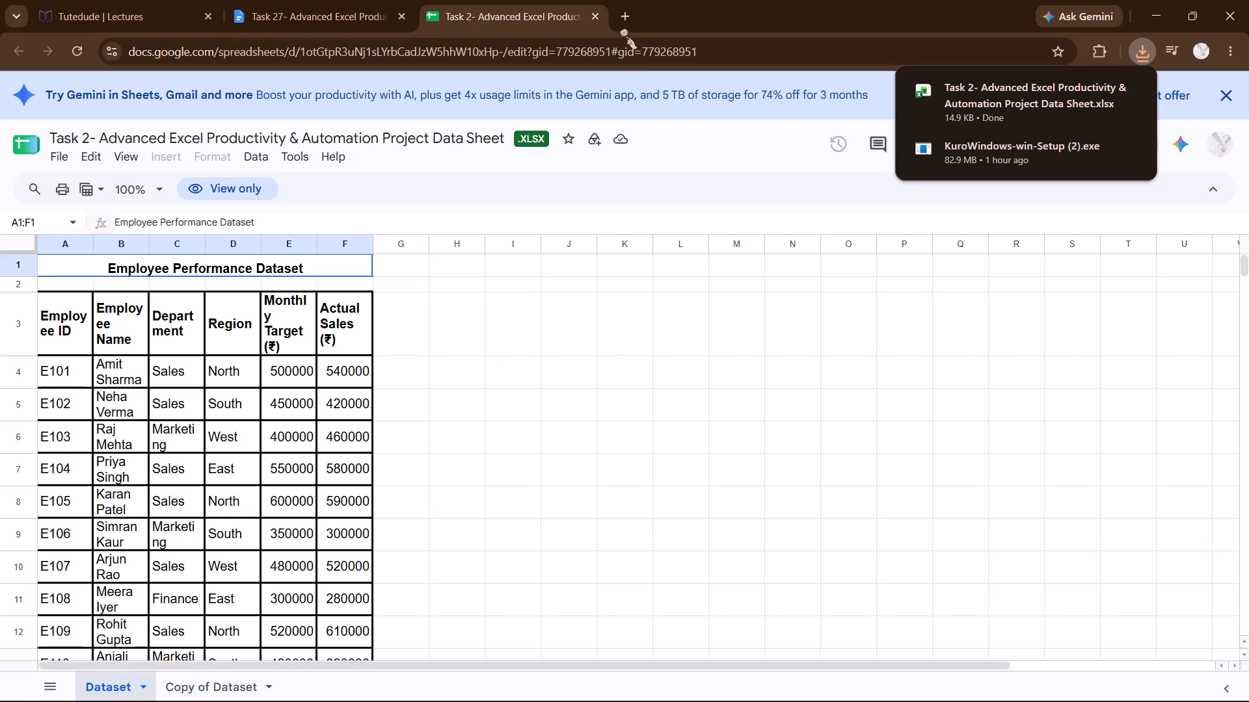
click(597, 17)
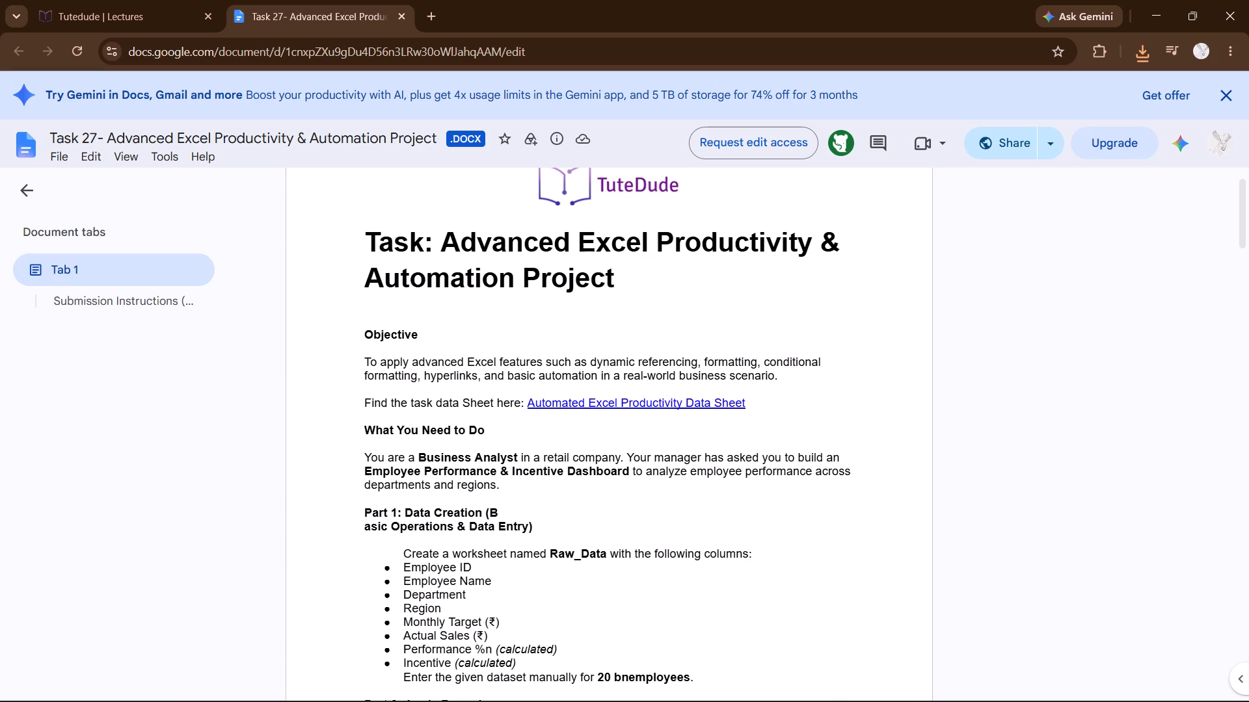
Read through the Task 27 brief, covering the formula, formatting, macro and required output sections.
scroll(486, 463, down, 6)
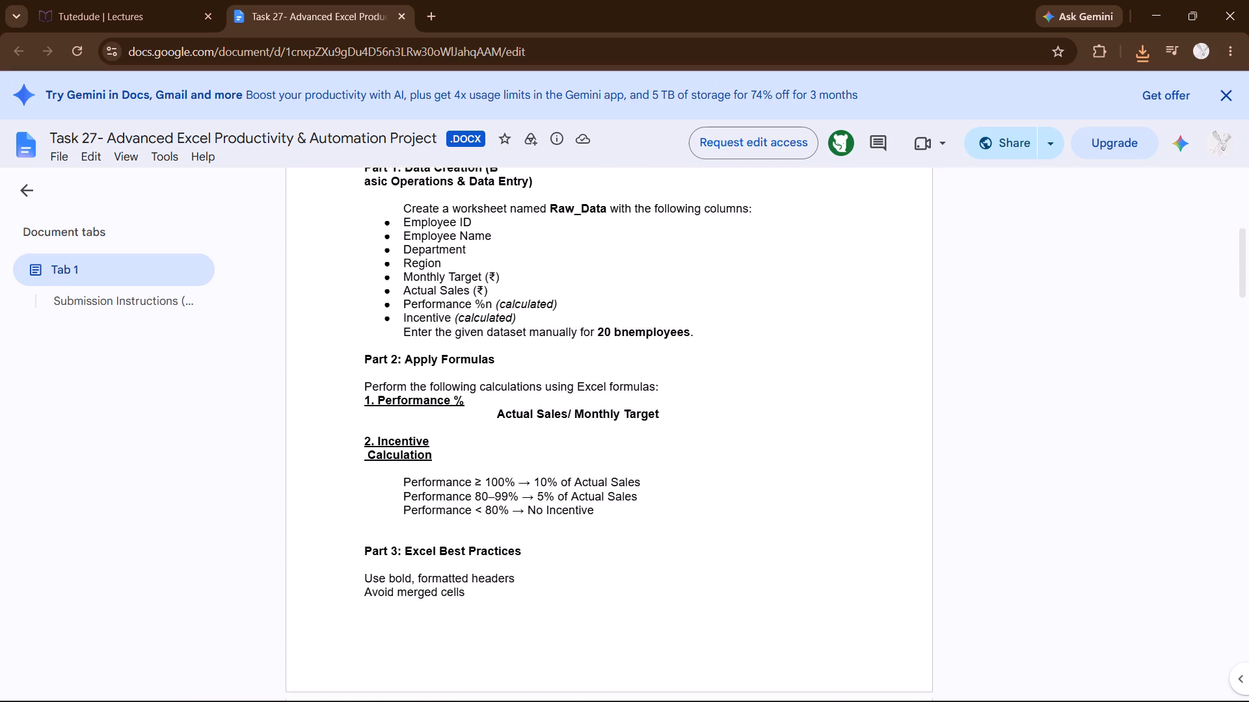
scroll(486, 463, down, 6)
scroll(486, 463, up, 6)
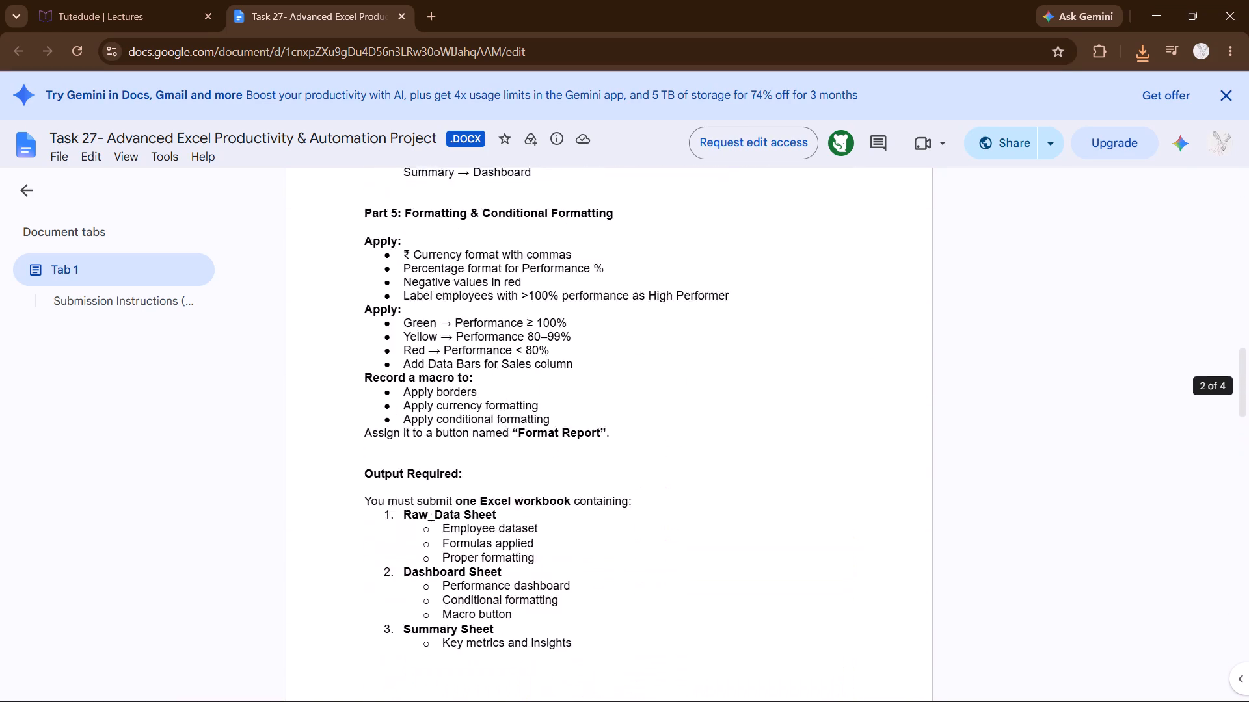
scroll(486, 463, up, 4)
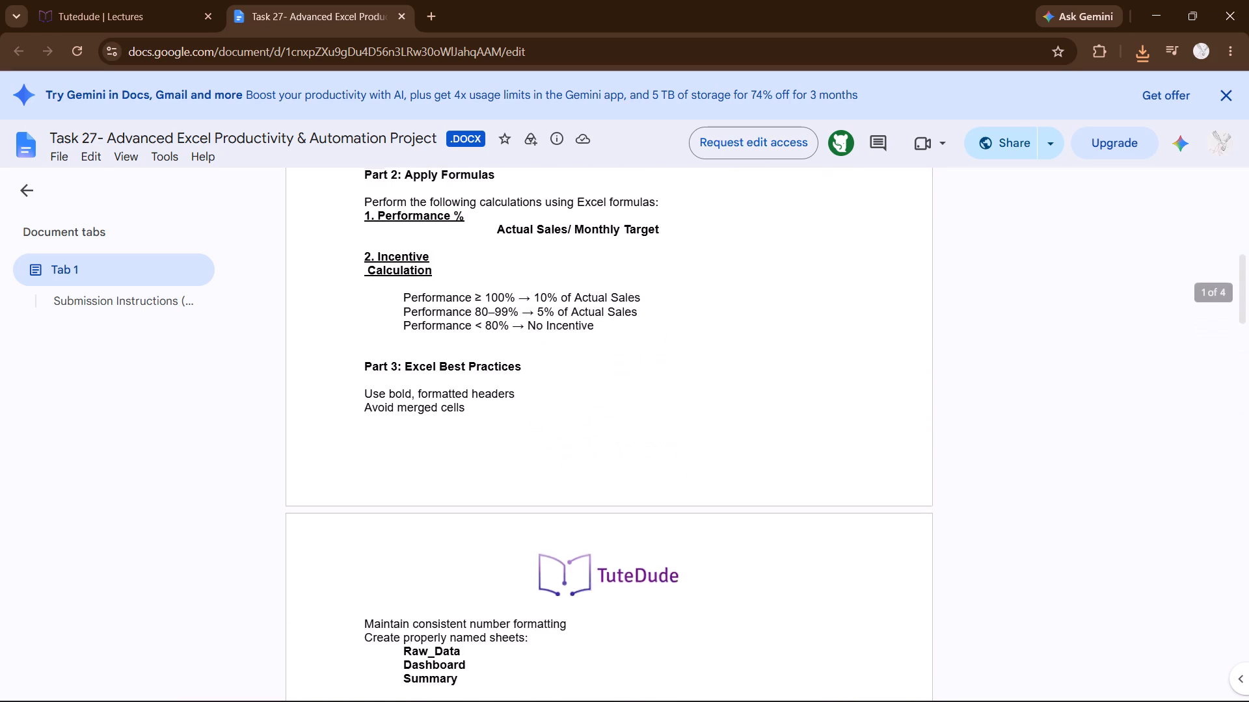
scroll(486, 463, up, 3)
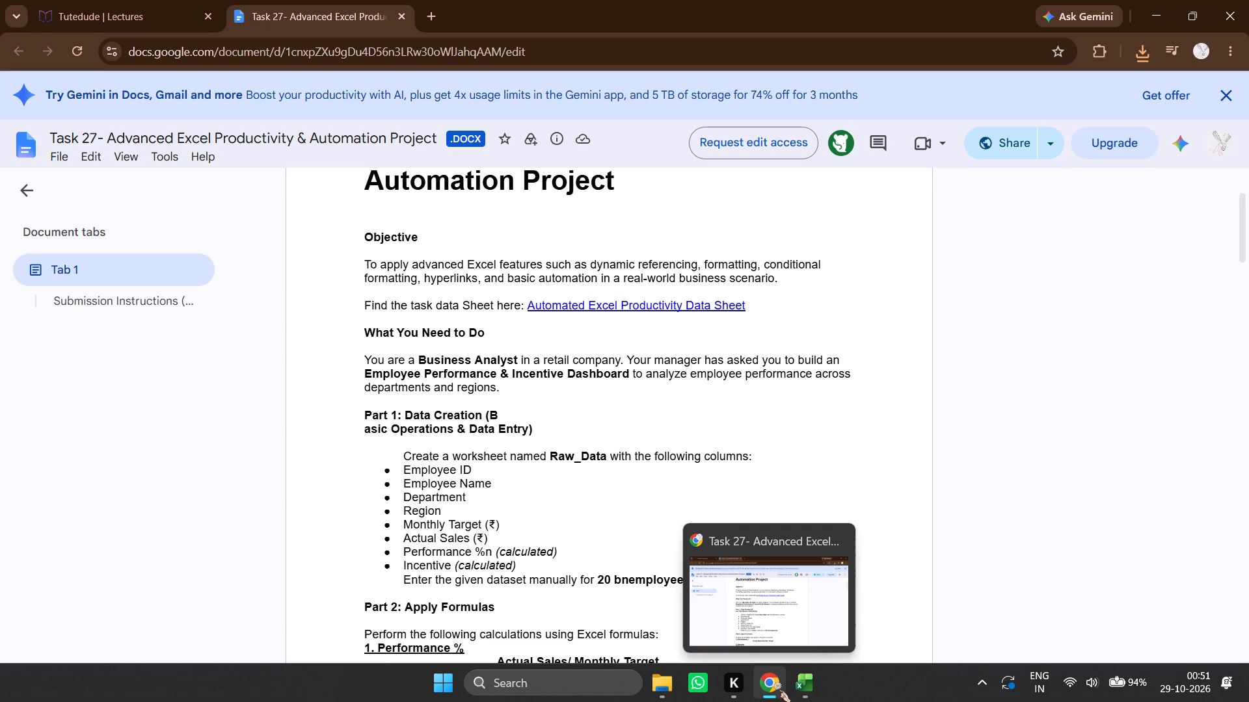
Switch to Excel and close the Monthly Sales Performance Report workbook.
click(792, 682)
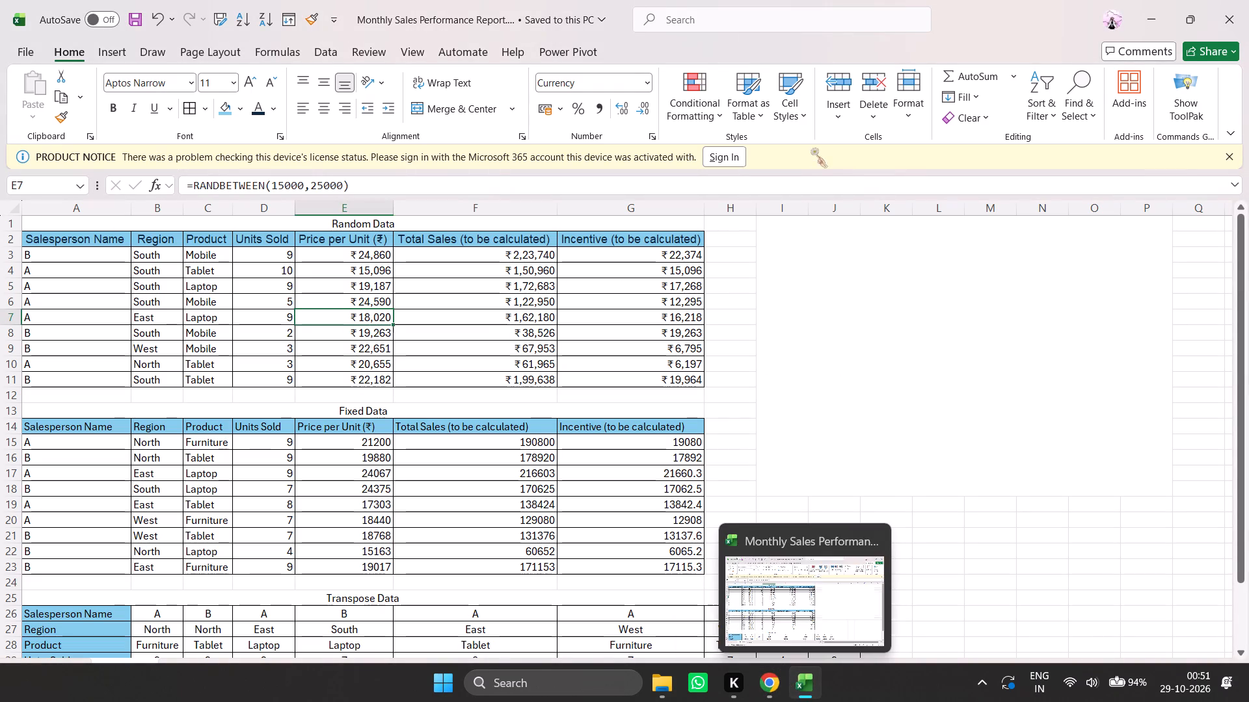
click(1248, 0)
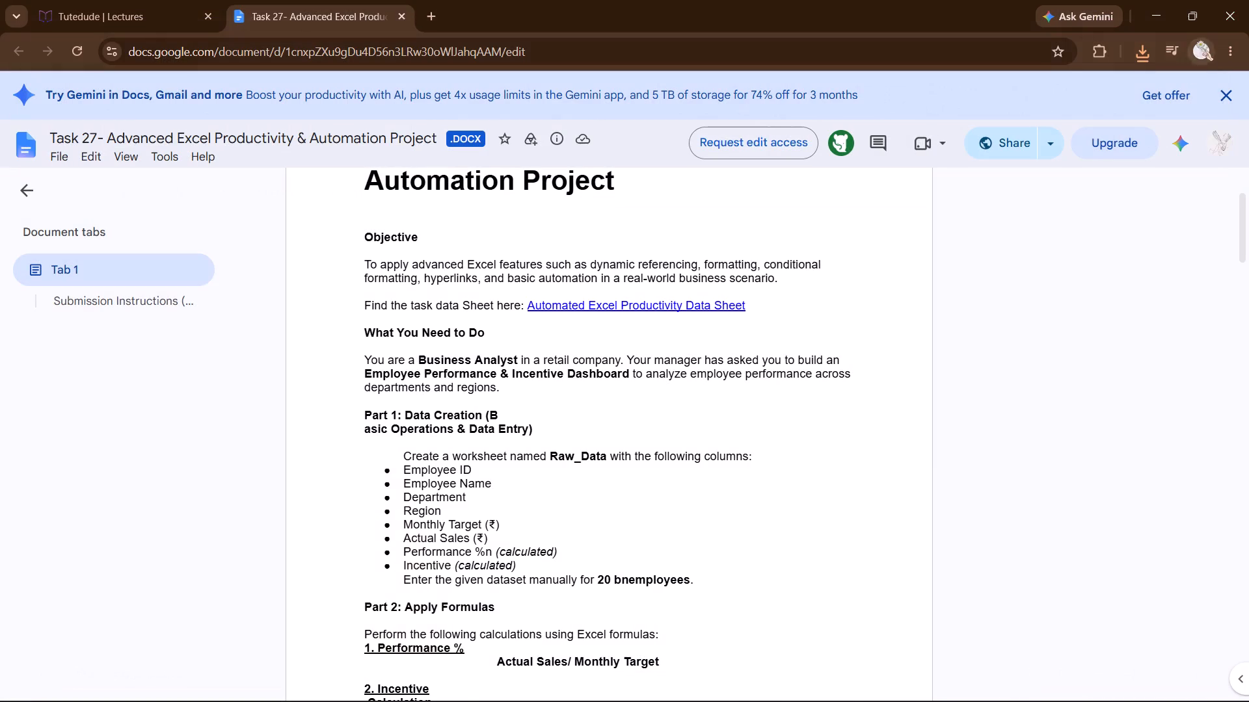
Open the Task 2 data sheet workbook from the TuteDude folder, accepting content recovery, dismissing the subscription sign-in and enabling editing.
click(692, 699)
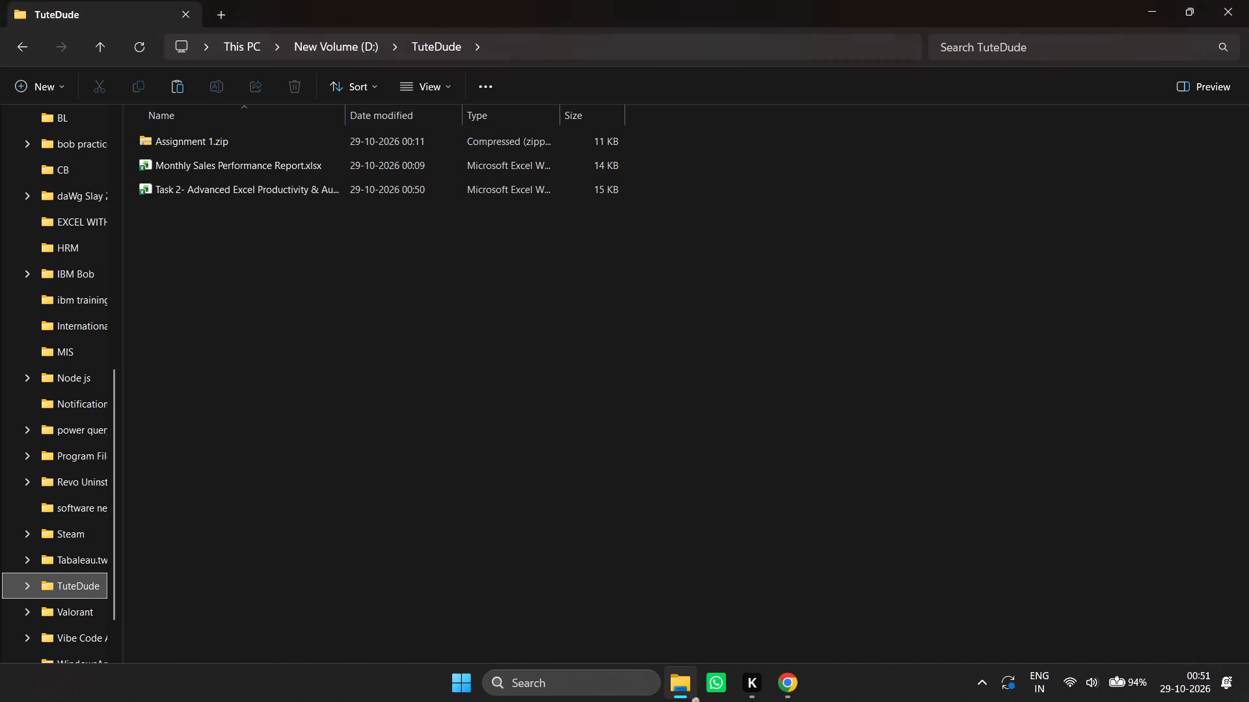
double_click(263, 191)
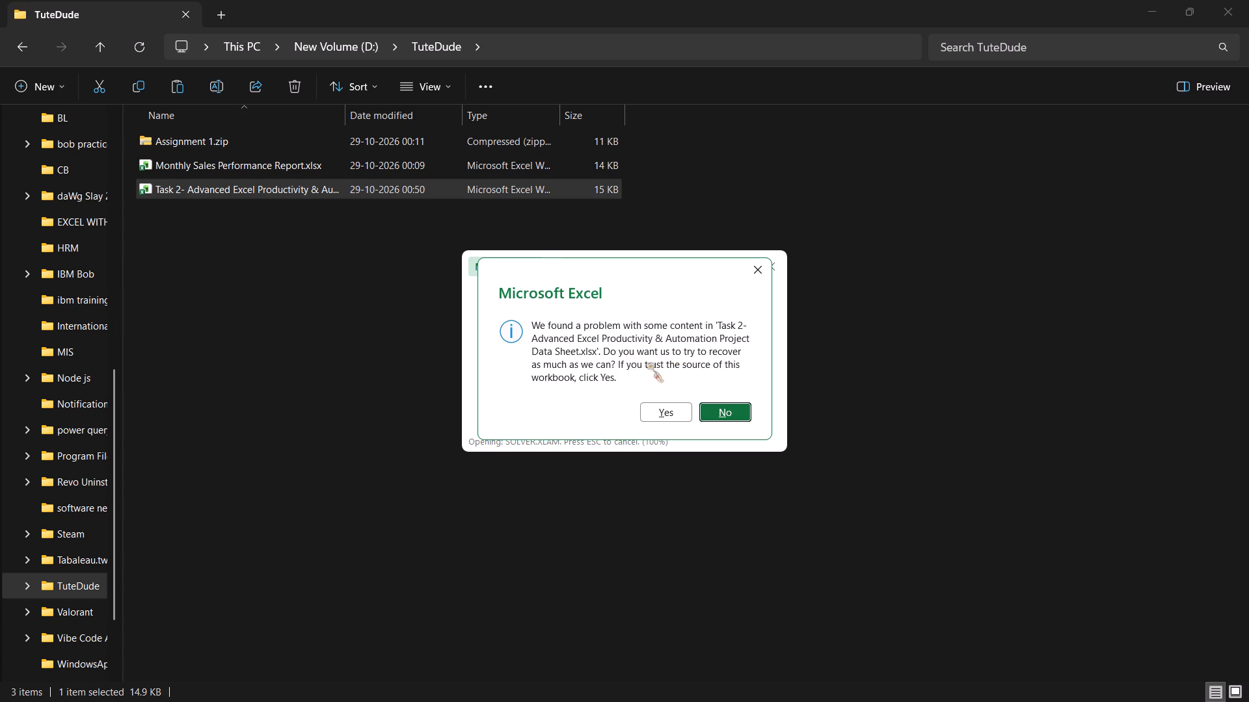
click(674, 409)
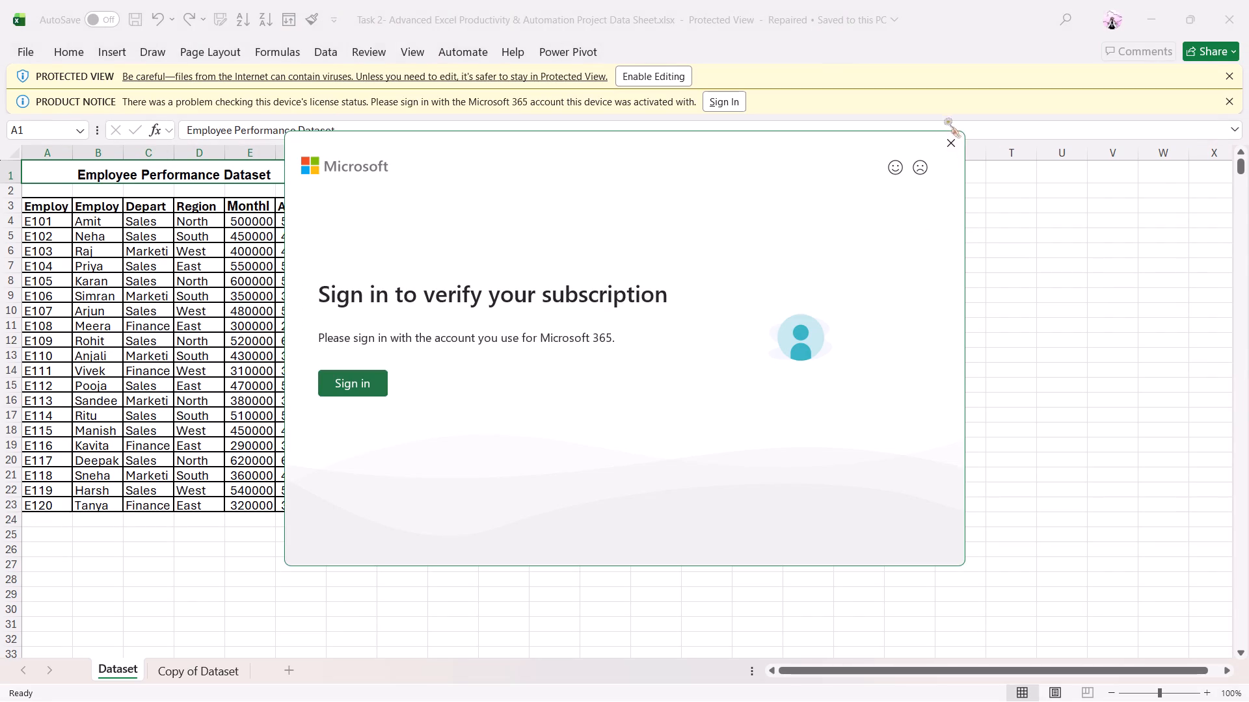
drag(953, 157, 953, 150)
click(953, 150)
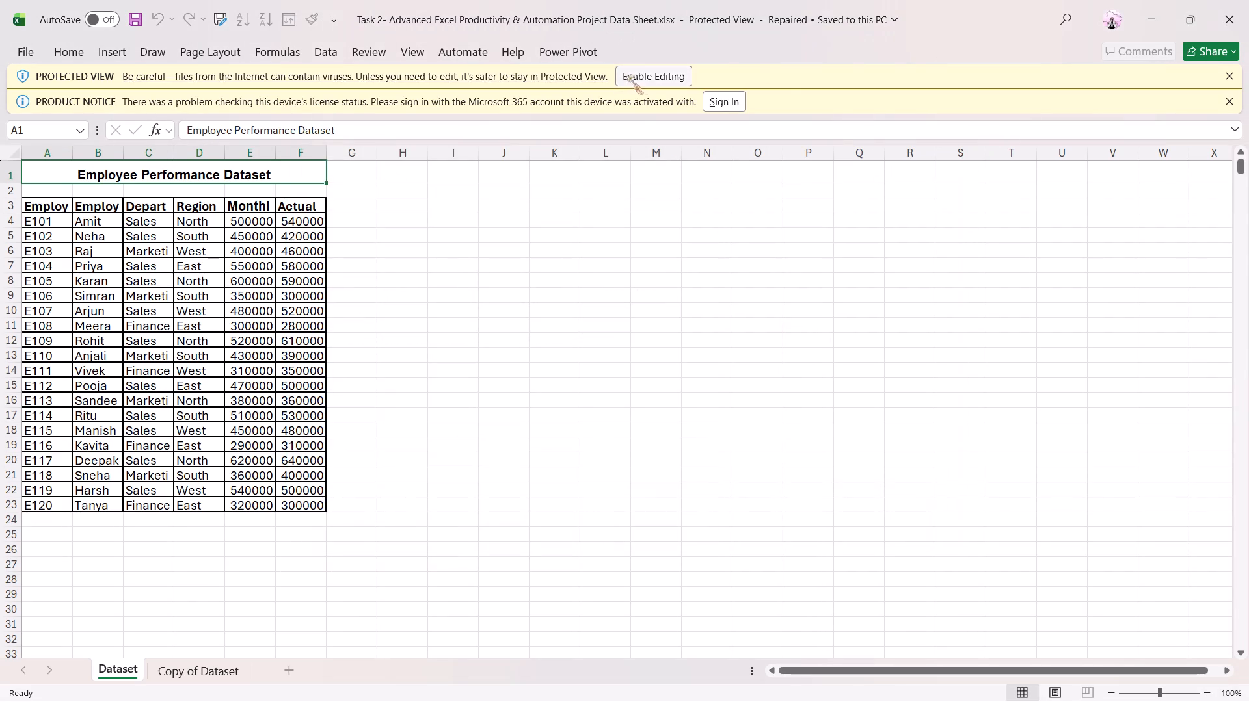
double_click(636, 73)
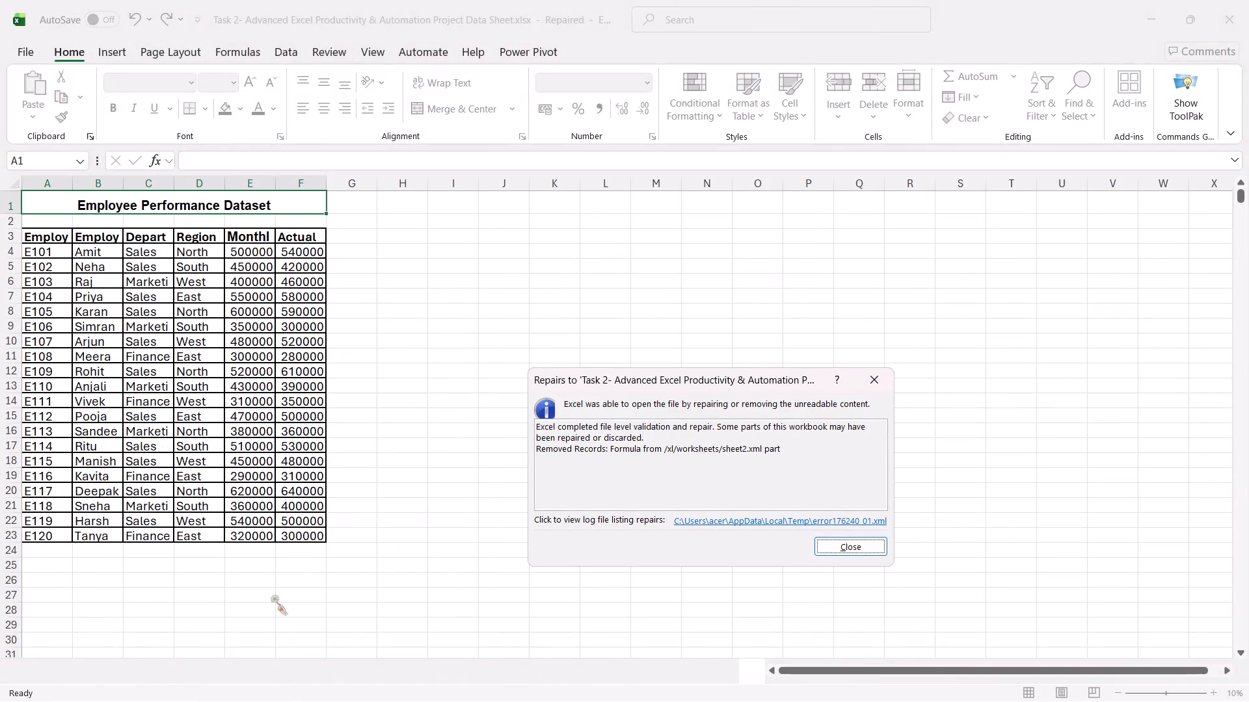
click(861, 547)
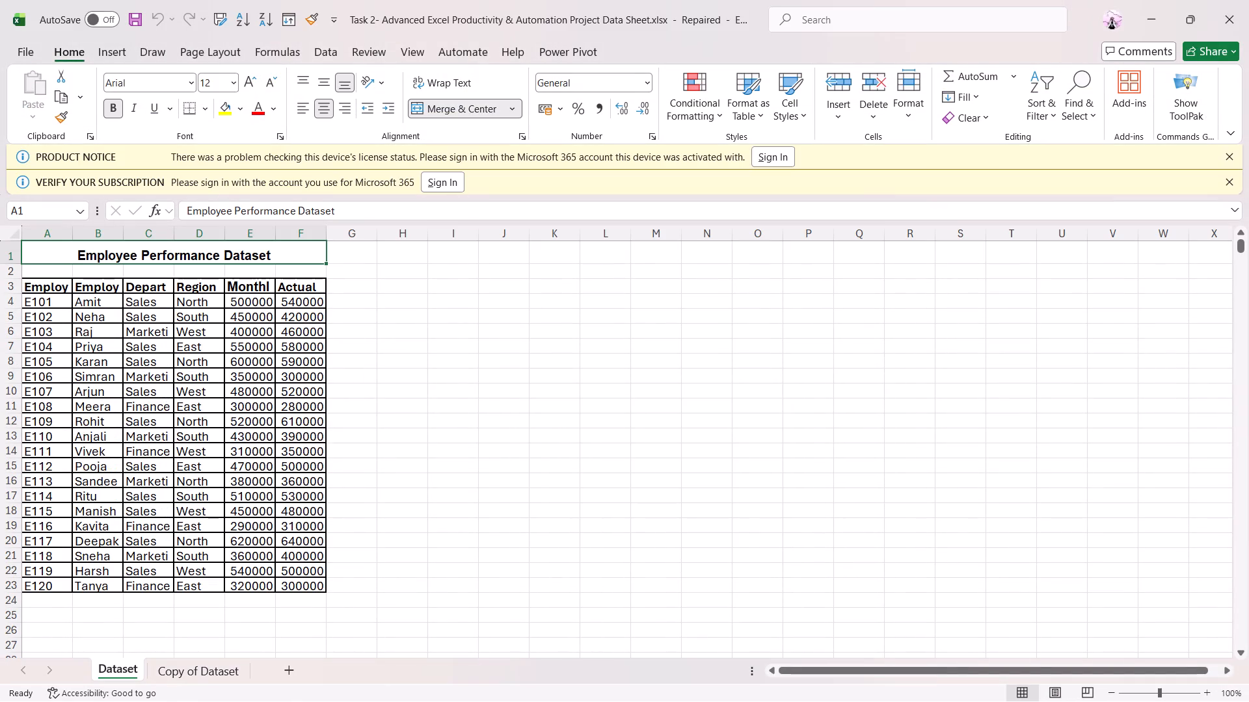
Add a new worksheet after Copy of Dataset and rename it Raw_Dataset.
drag(193, 684, 198, 666)
click(198, 666)
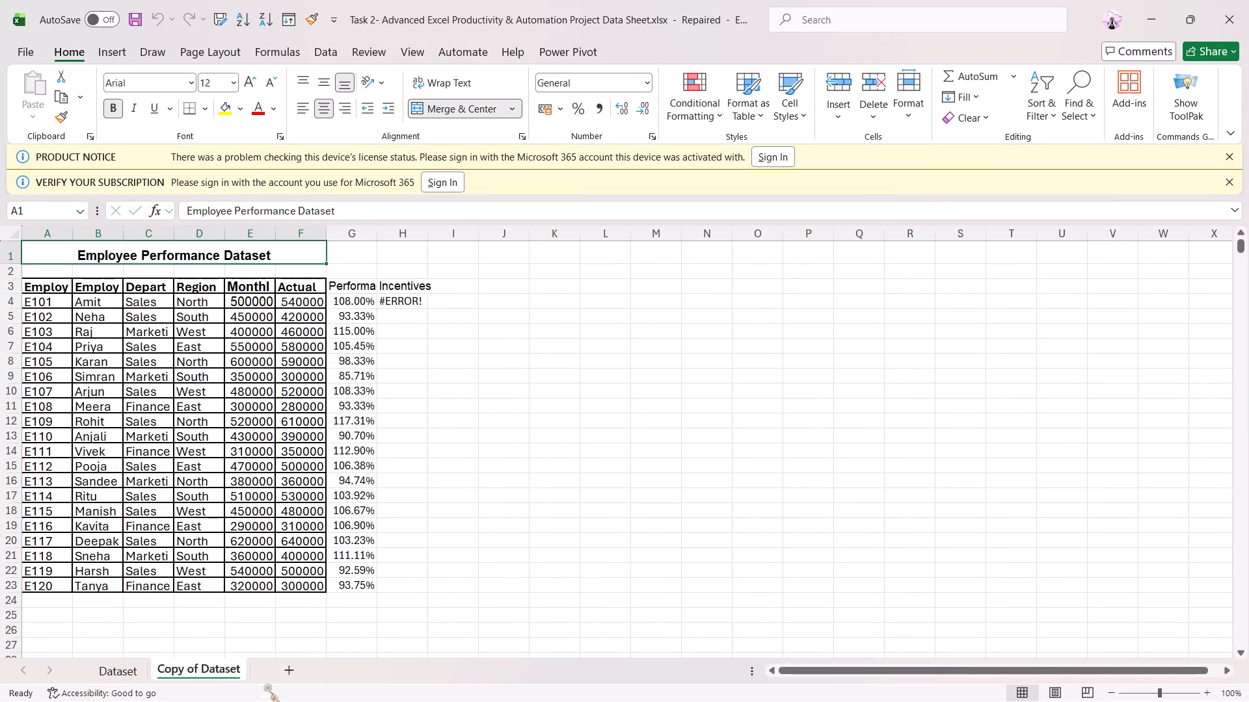
click(280, 666)
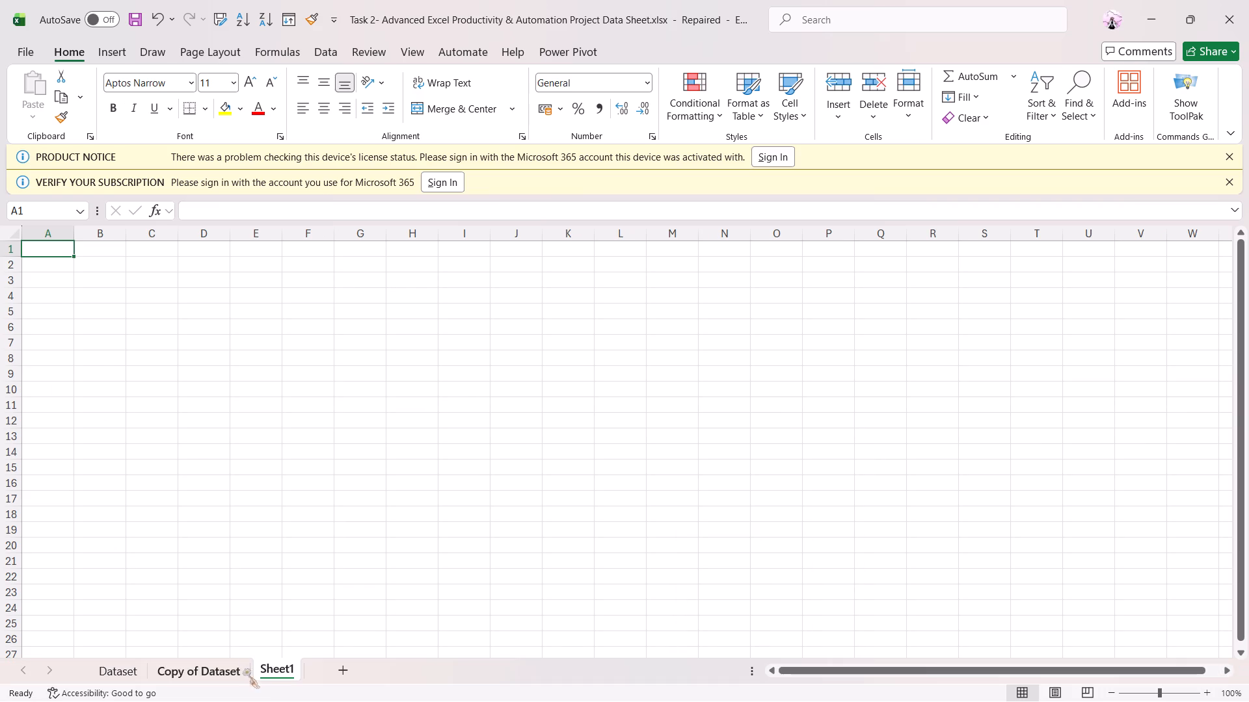
right_click(270, 666)
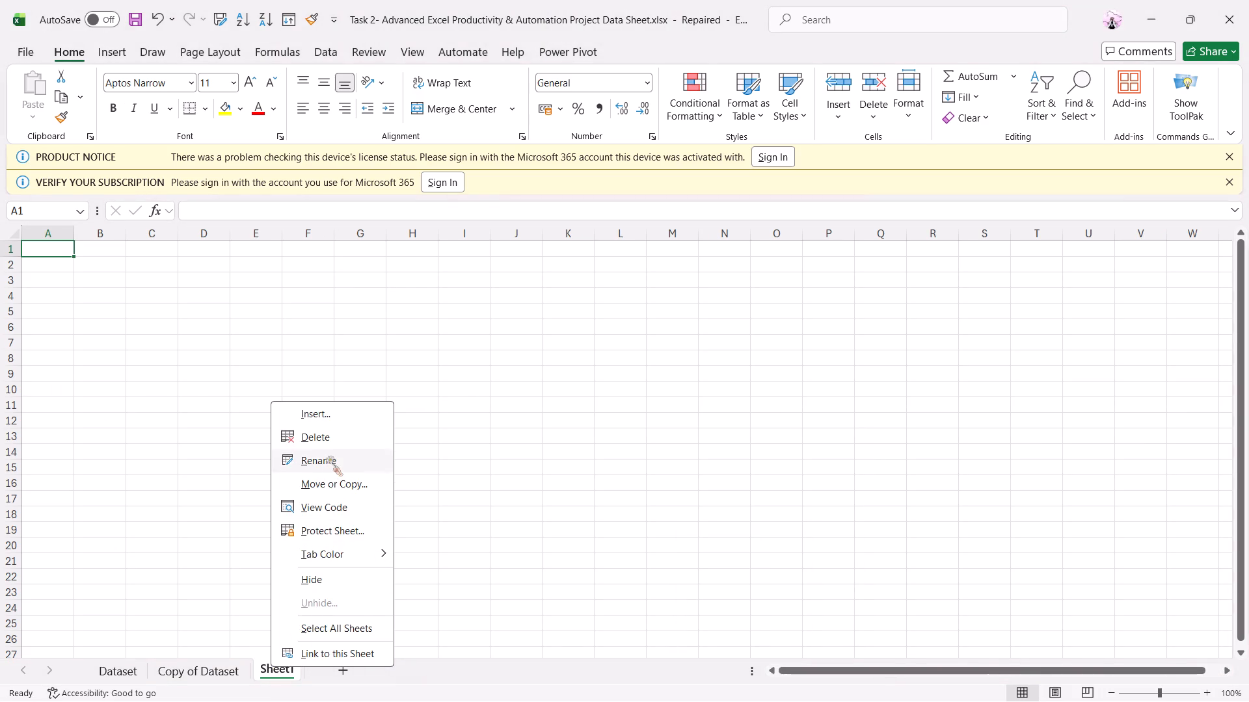
double_click(327, 458)
scroll(327, 458, up, 1)
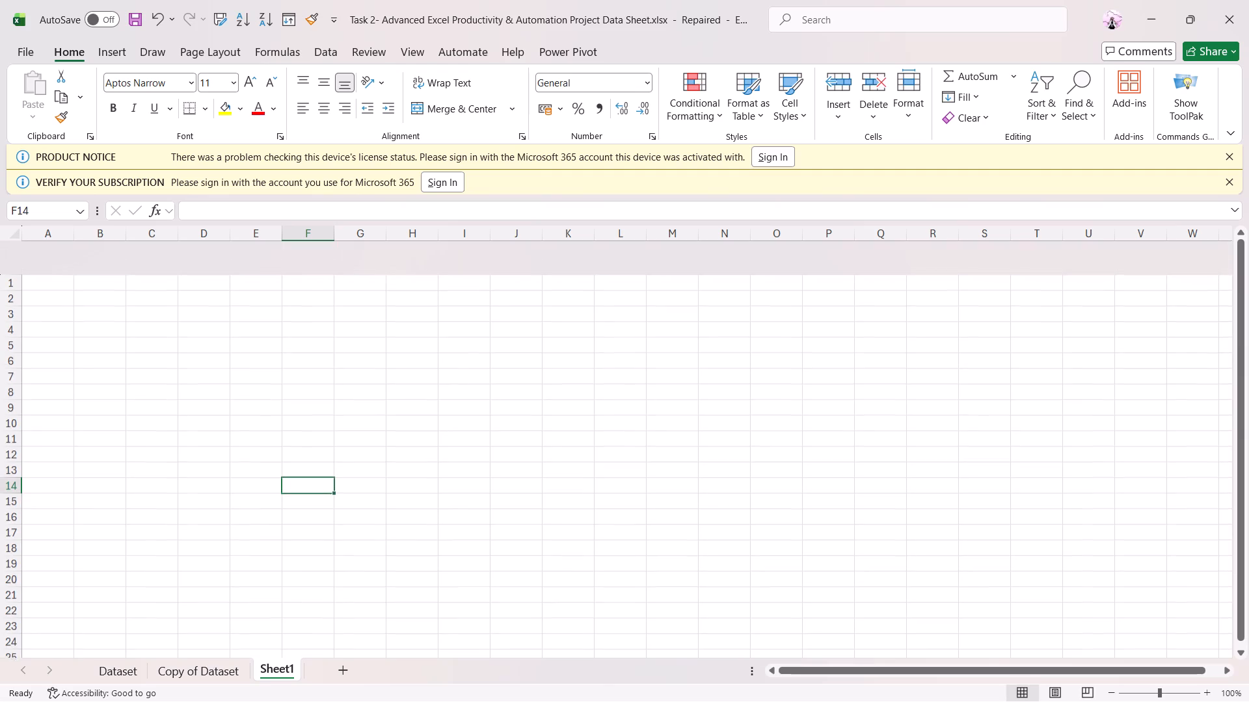
right_click(291, 667)
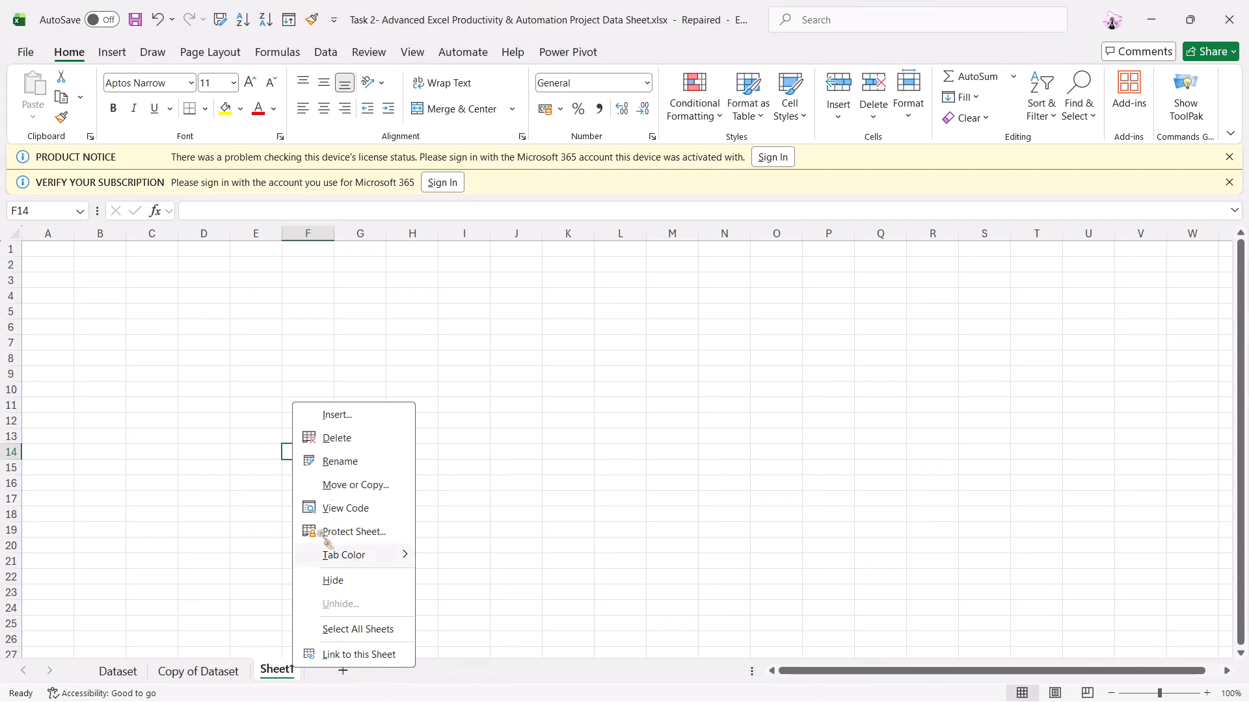
click(344, 453)
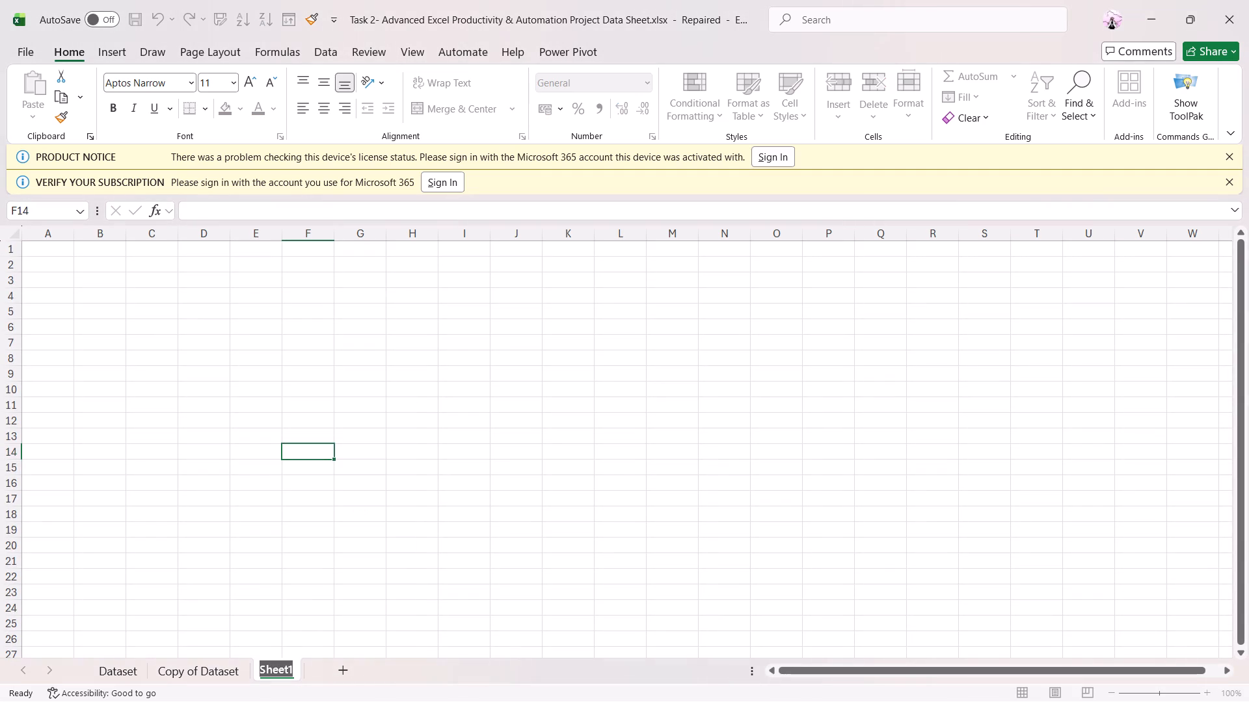
text(ar)
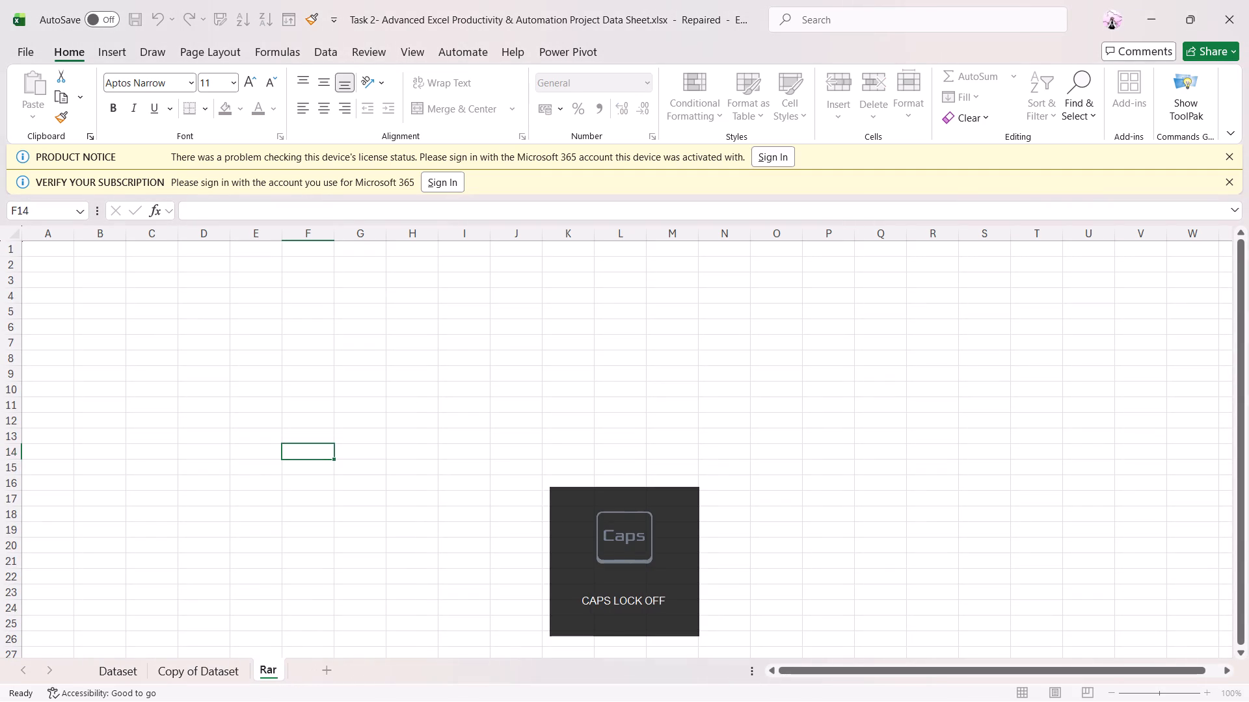
key(BackSpace)
key(w)
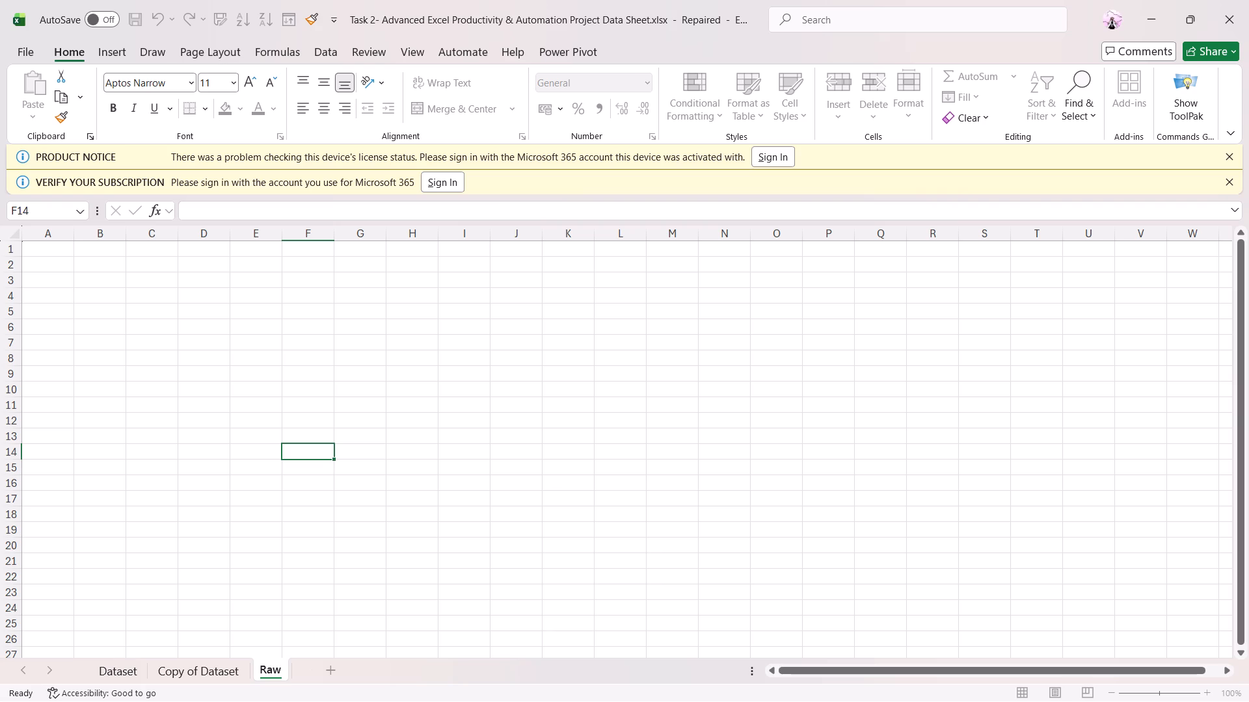
key(shift+underscore)
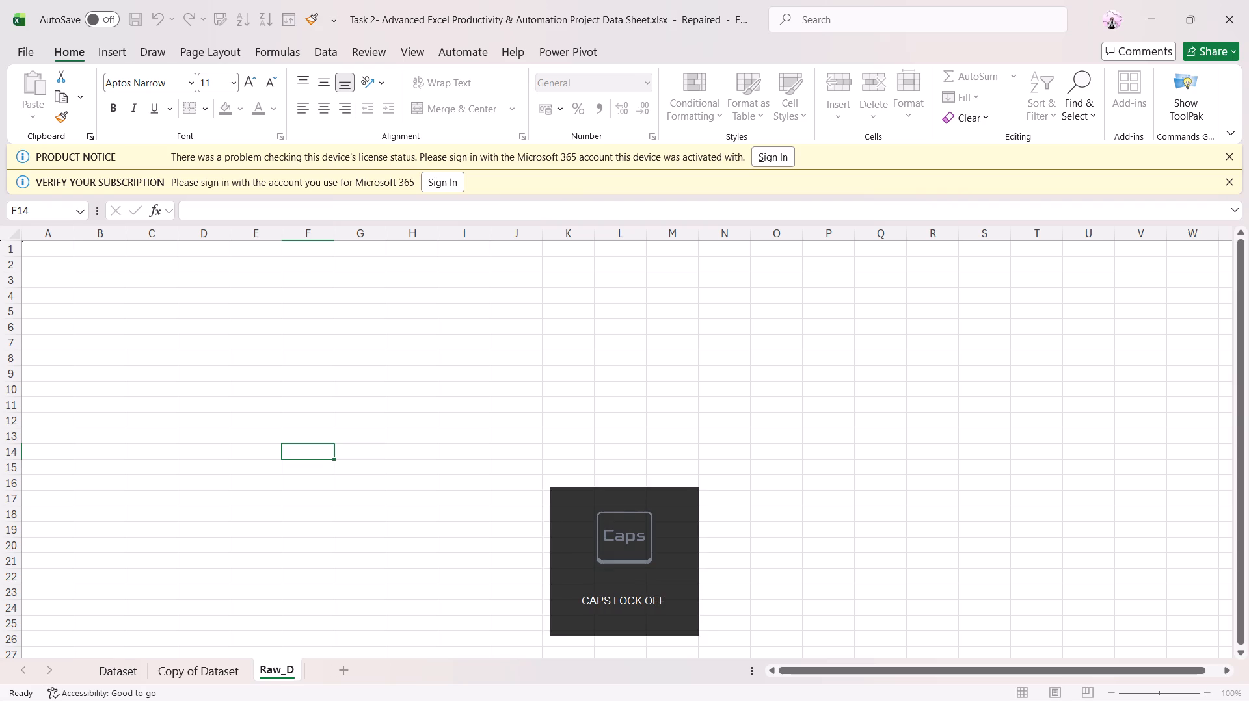
text(ataset)
key(Return)
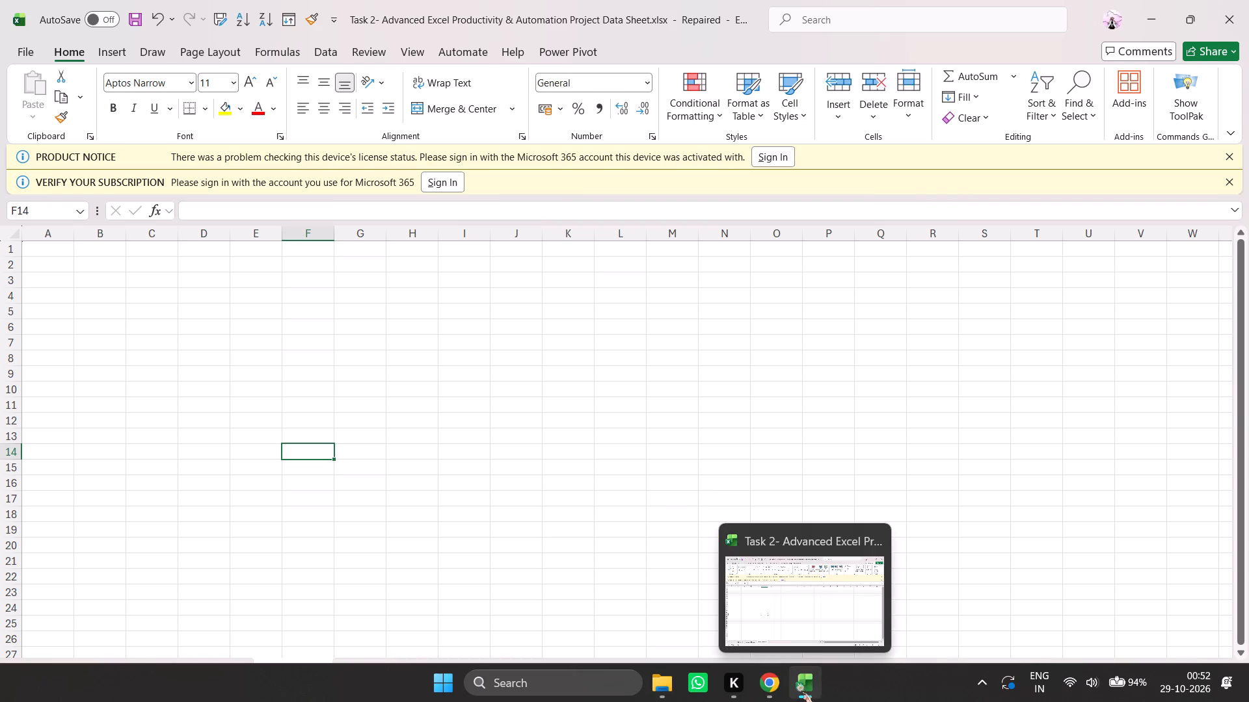
Switch to Chrome to check the Part 1 data creation instructions in the brief, and return to Excel.
click(781, 690)
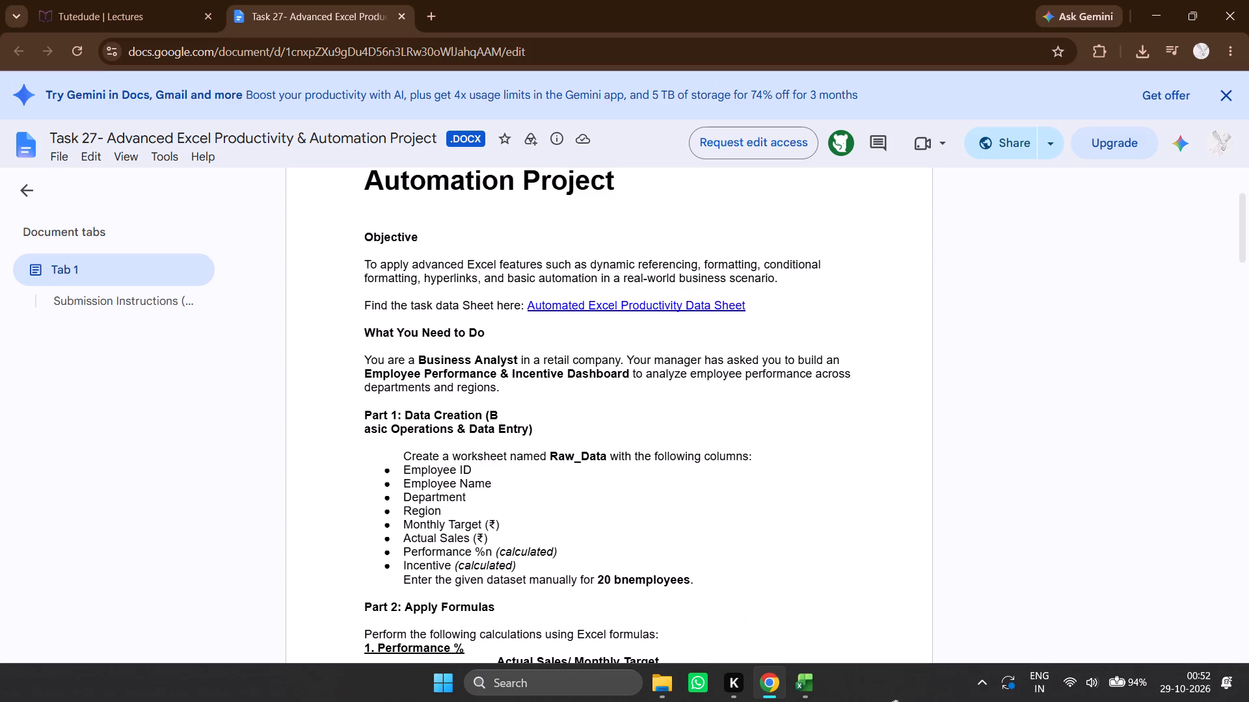
click(807, 687)
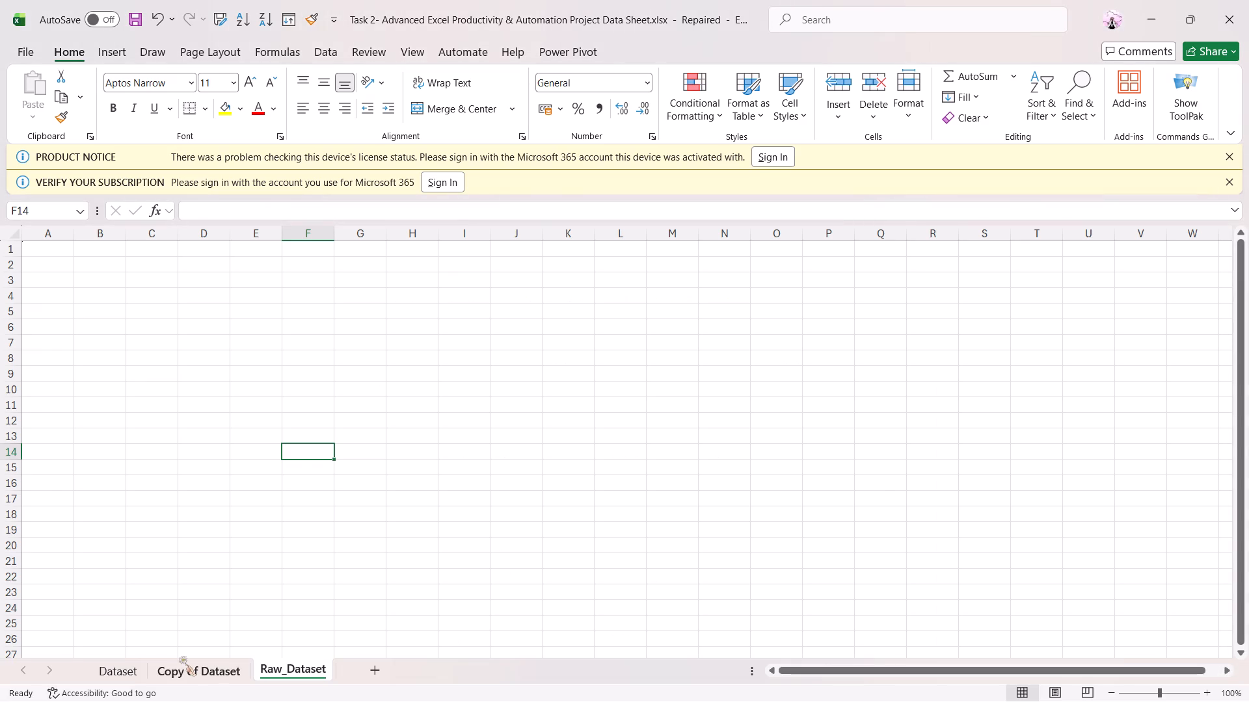
On the Dataset sheet, try to auto-fit the widths of columns B, C and A.
click(117, 662)
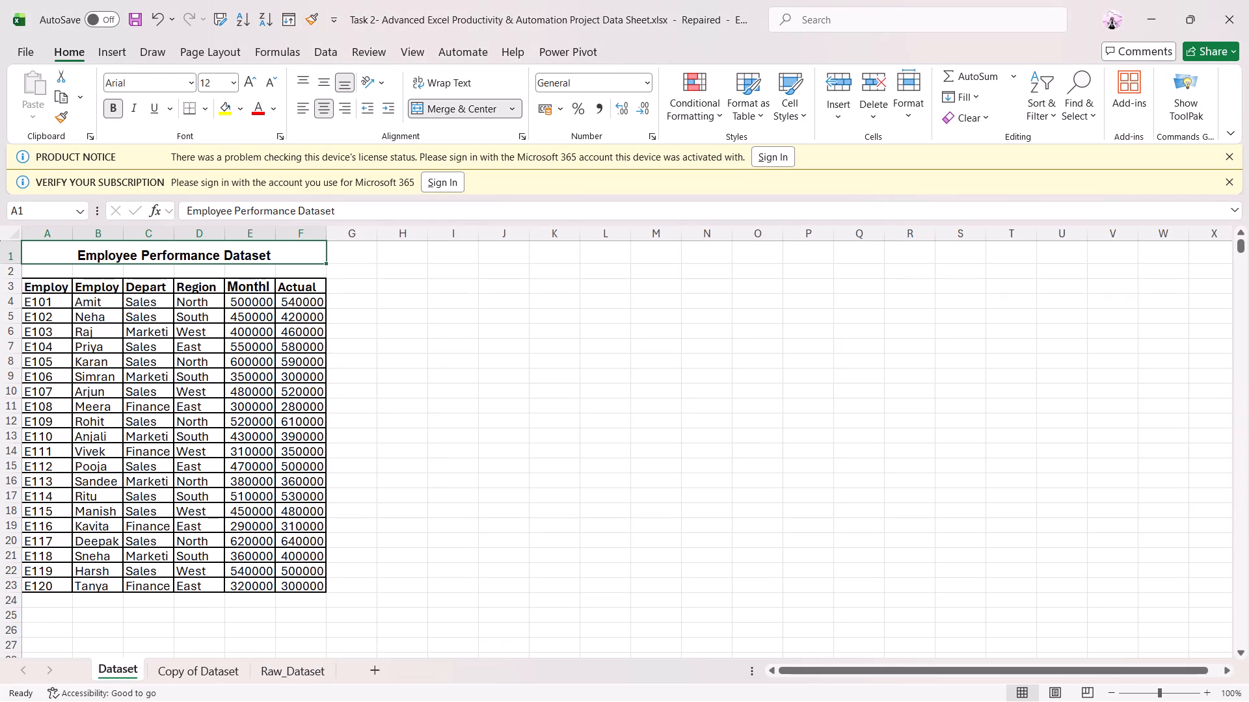
double_click(120, 229)
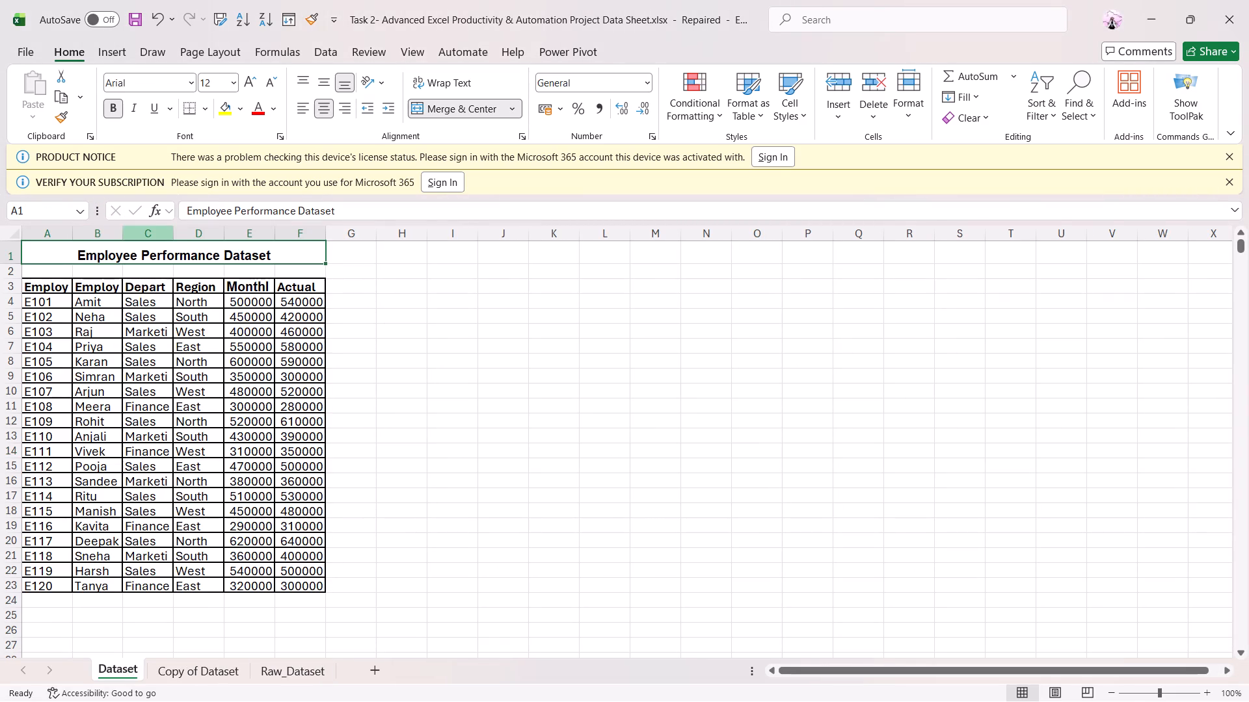
double_click(174, 227)
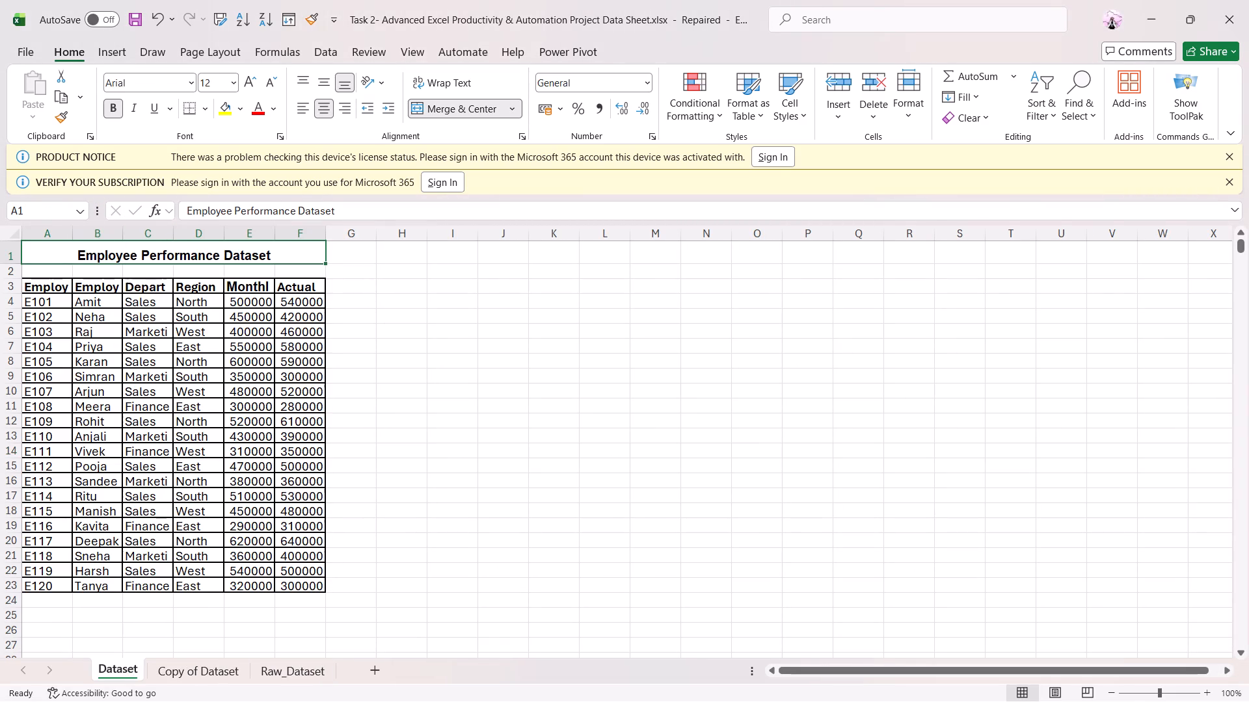
double_click(72, 230)
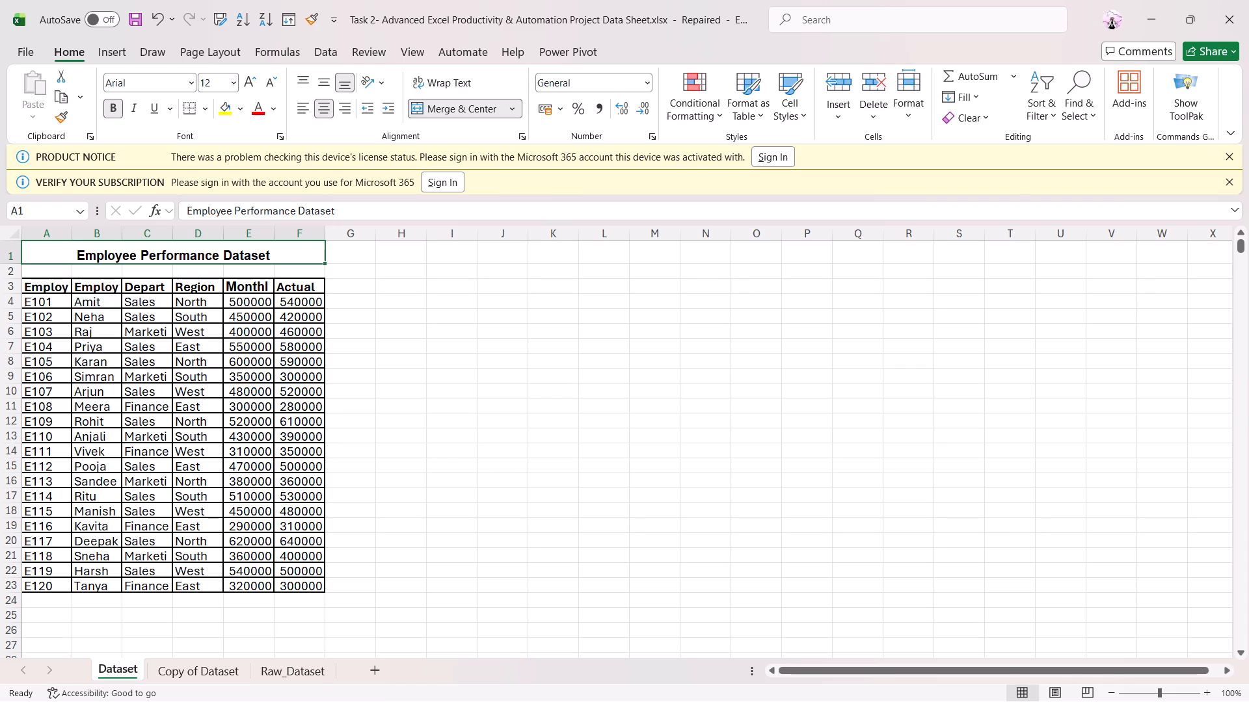
Switch to Chrome, review the brief's data, formula and output requirements again, and return to the Excel workbook.
click(760, 692)
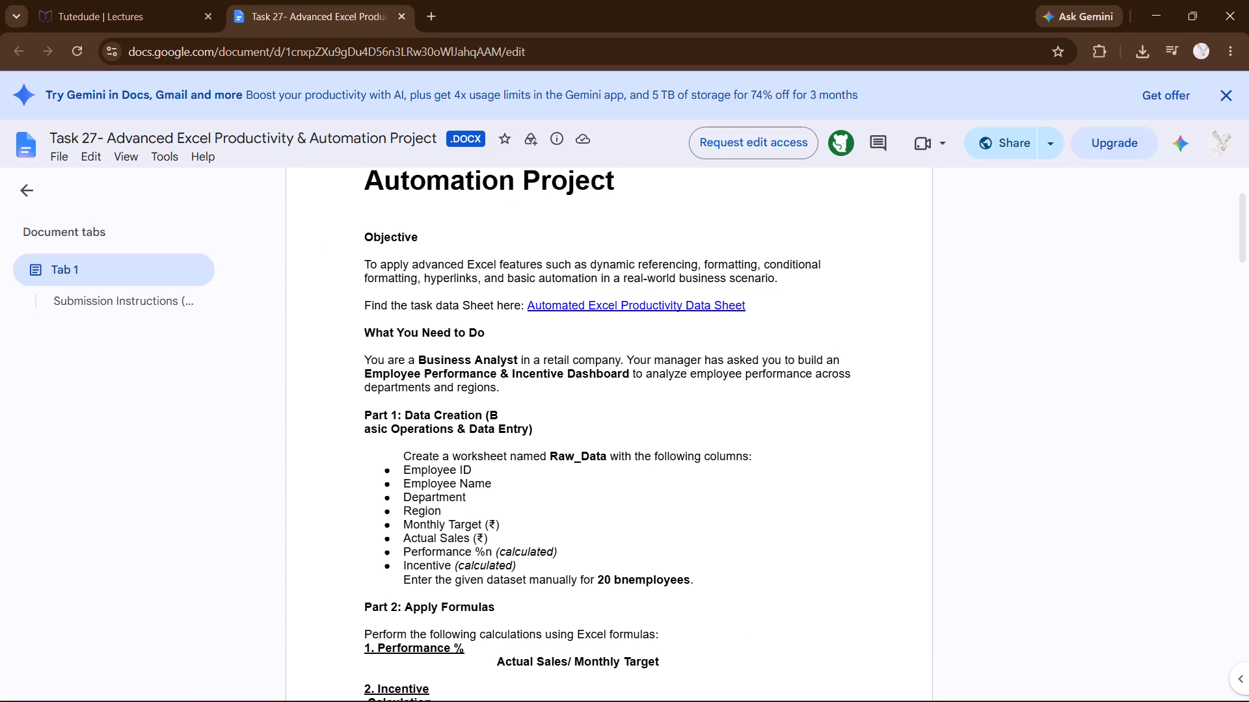
scroll(551, 602, down, 1)
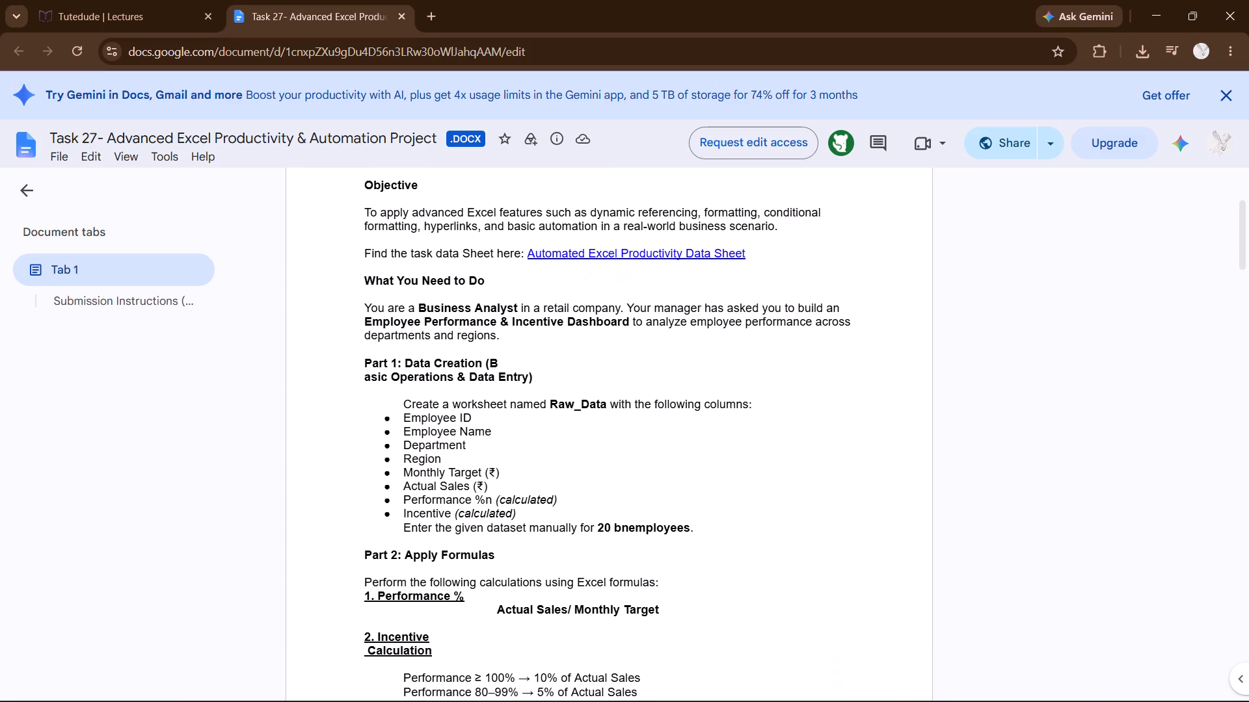
scroll(551, 602, down, 2)
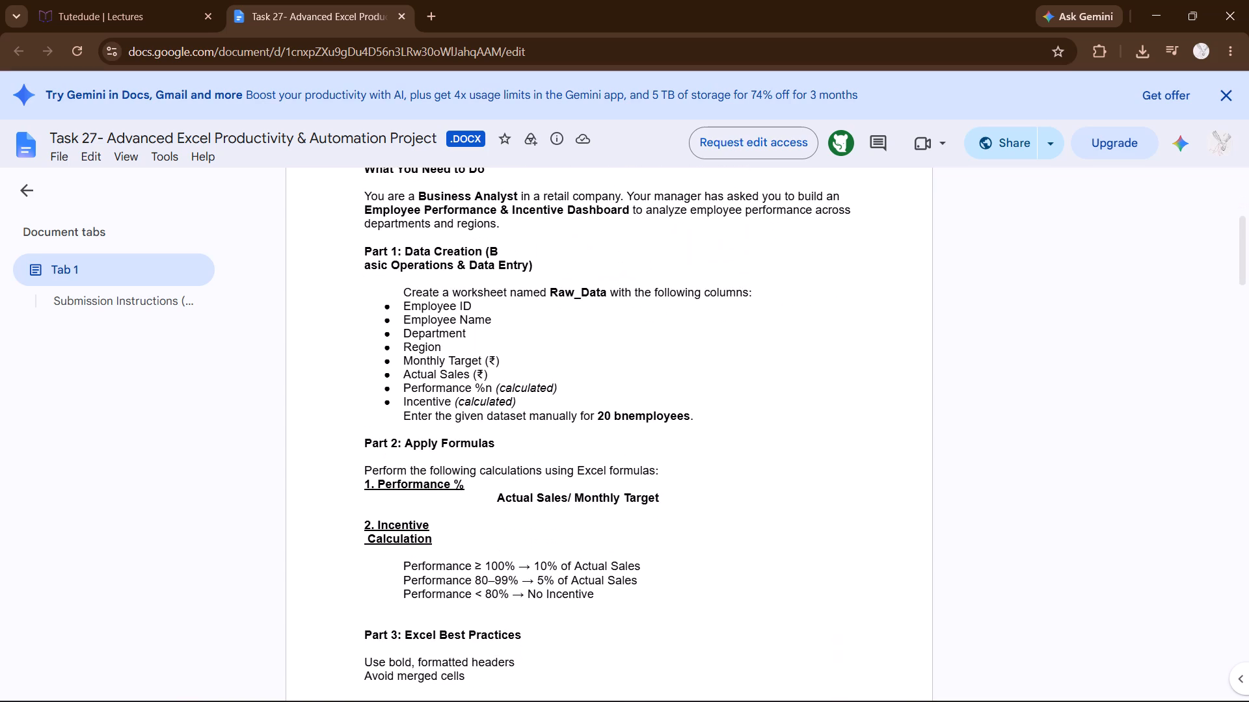
scroll(551, 602, down, 7)
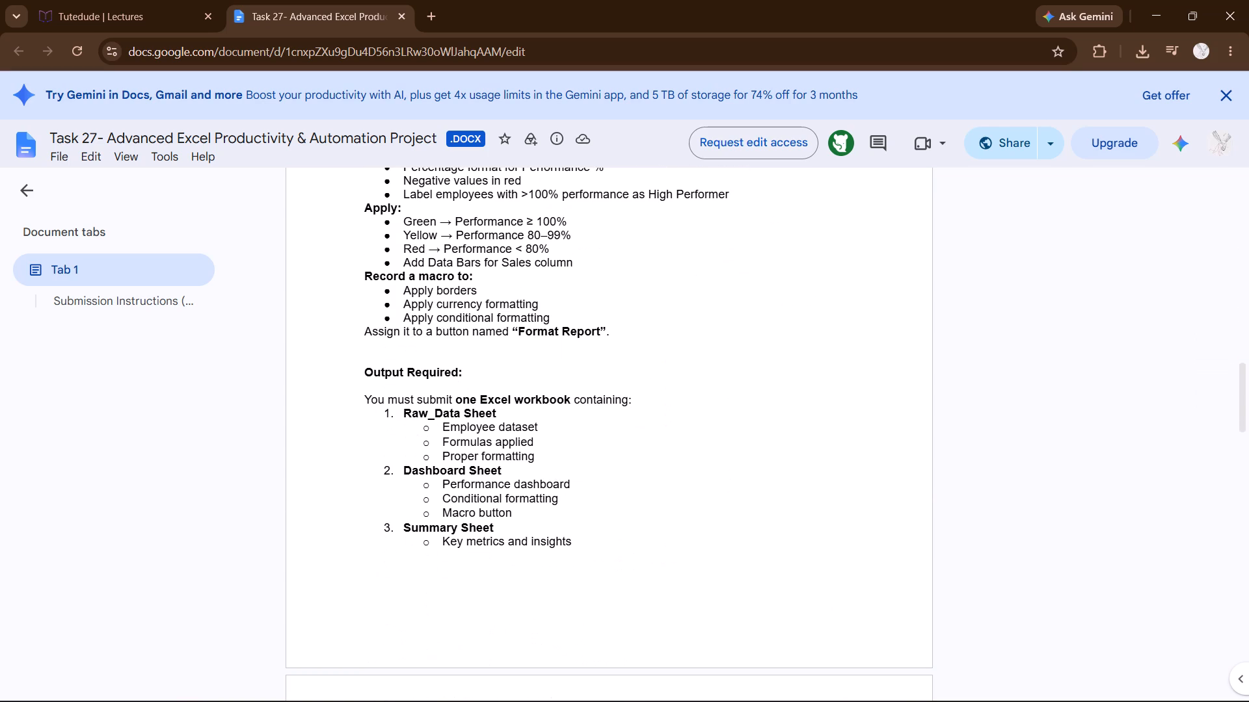
scroll(551, 602, up, 10)
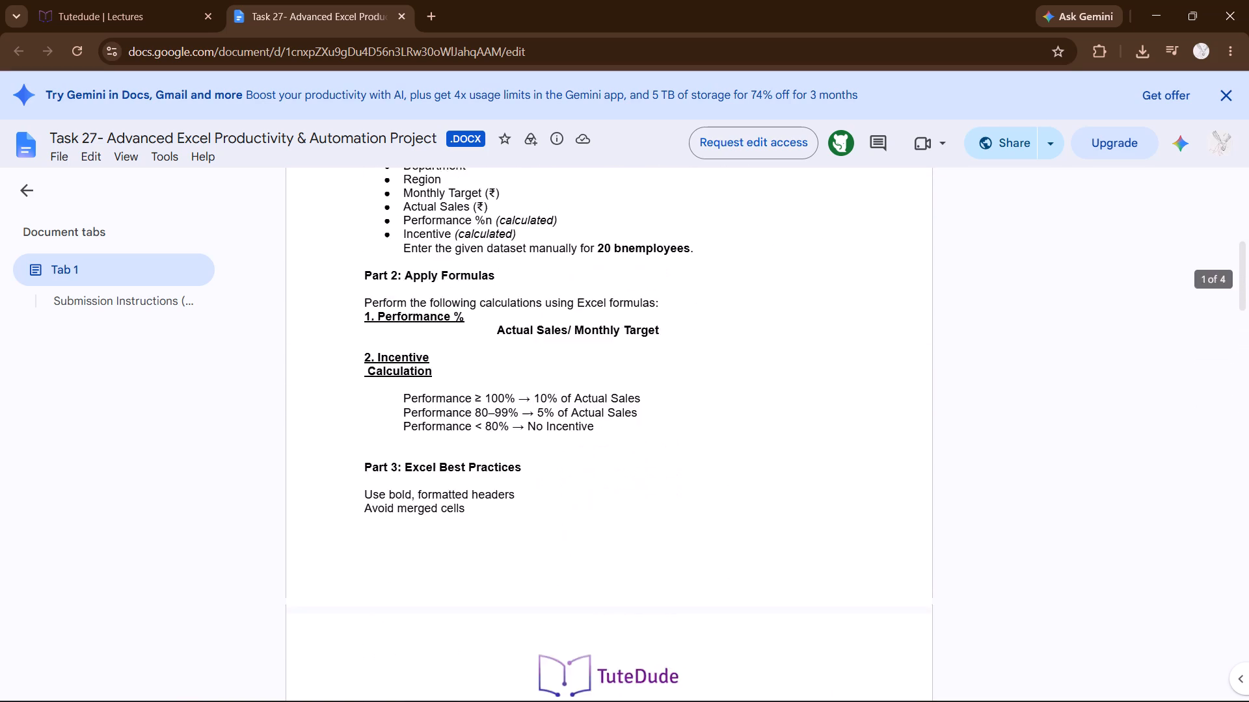
scroll(551, 602, up, 1)
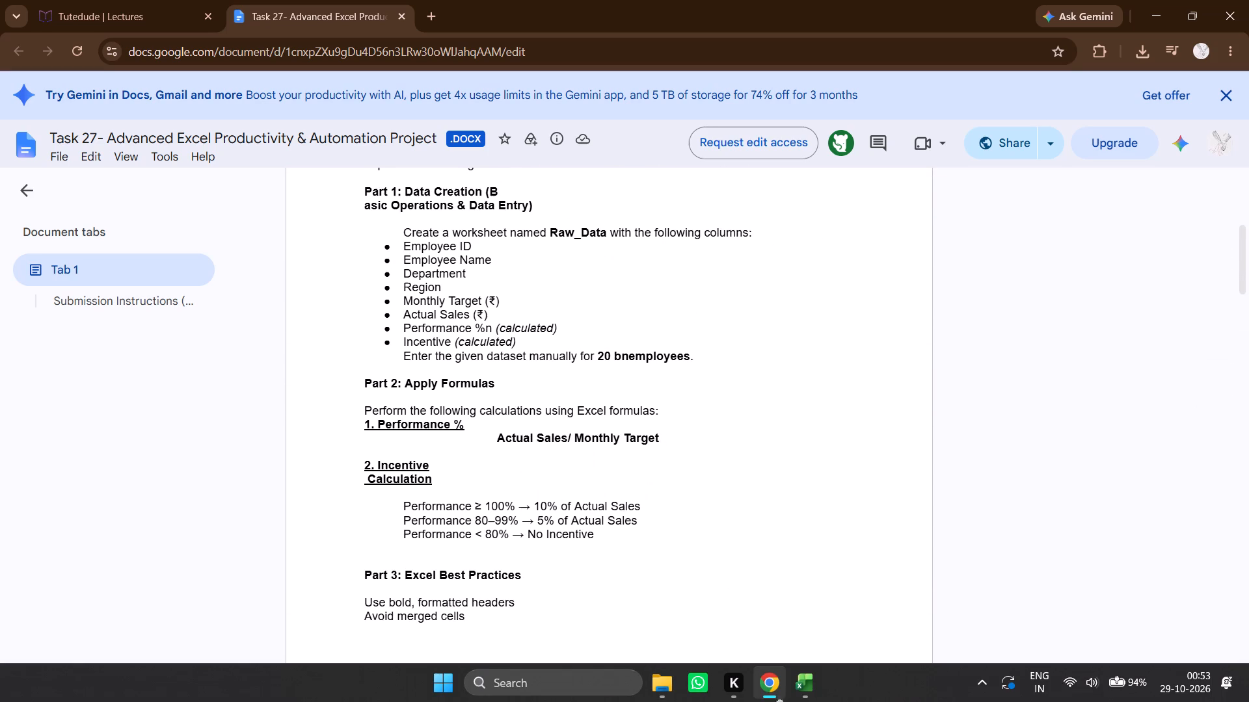
click(810, 701)
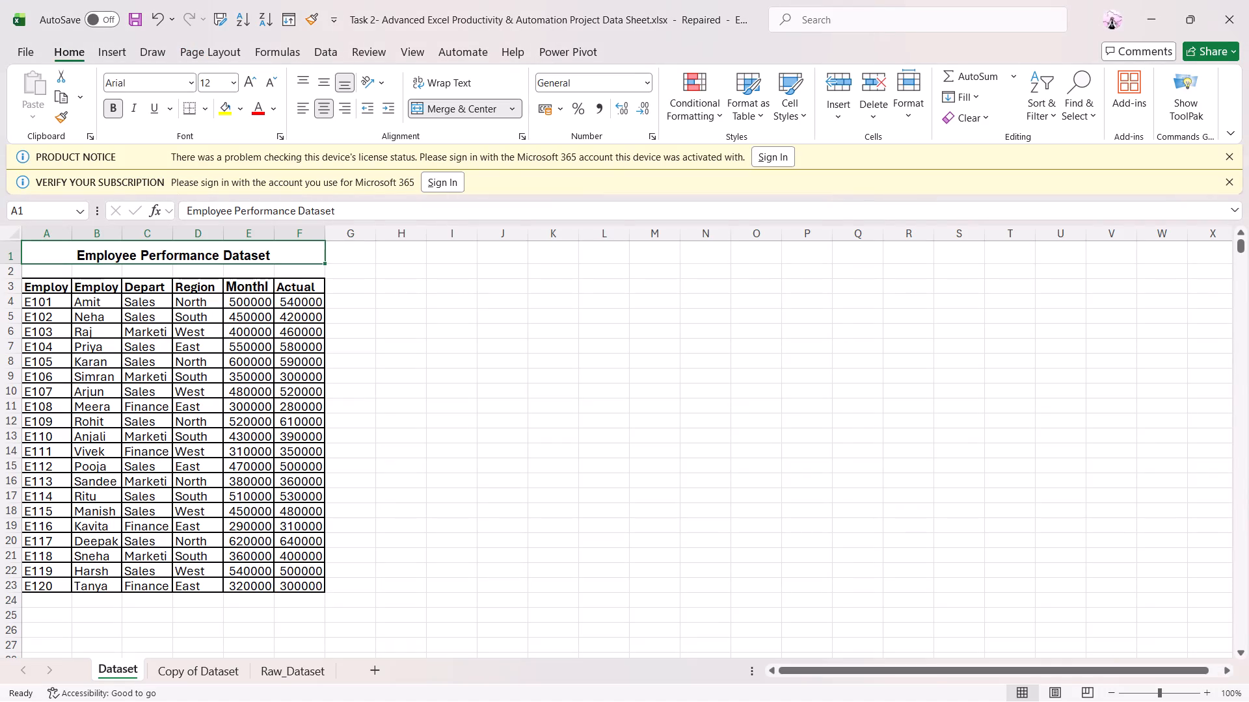
Copy the employee table A3:F23 from the Dataset sheet and paste it into Raw_Dataset starting at cell A3.
drag(51, 290, 291, 587)
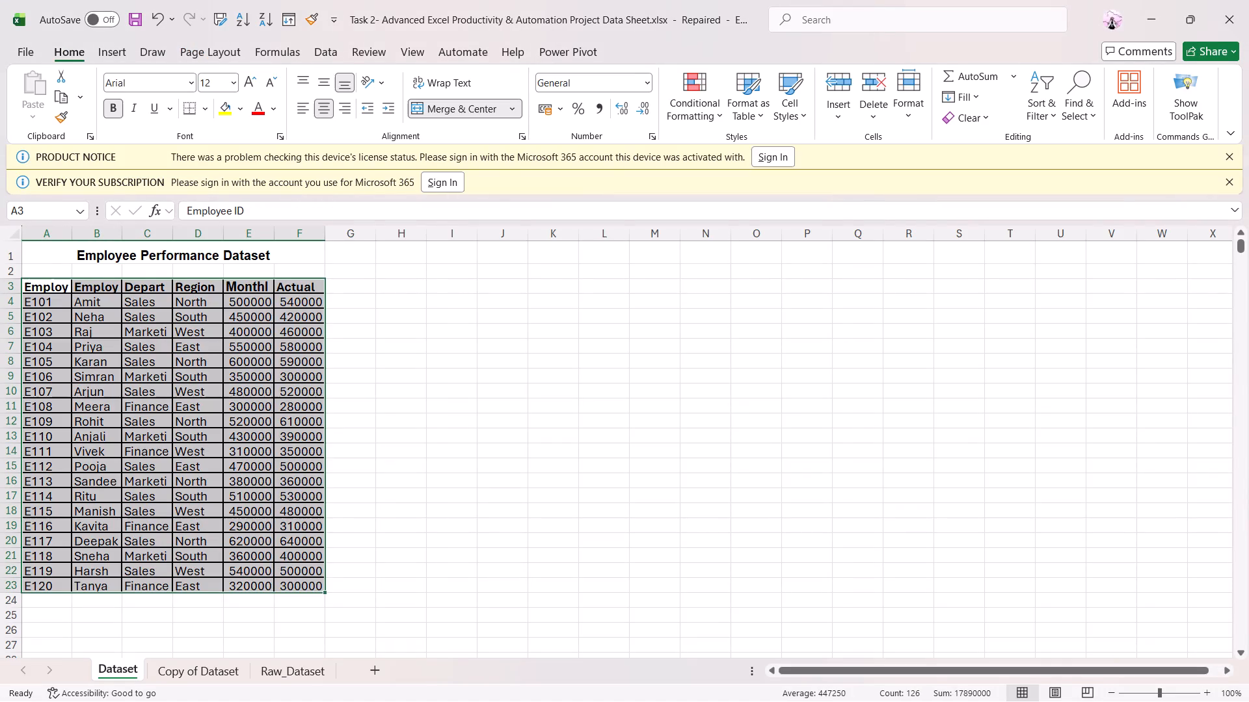
key(ctrl+c)
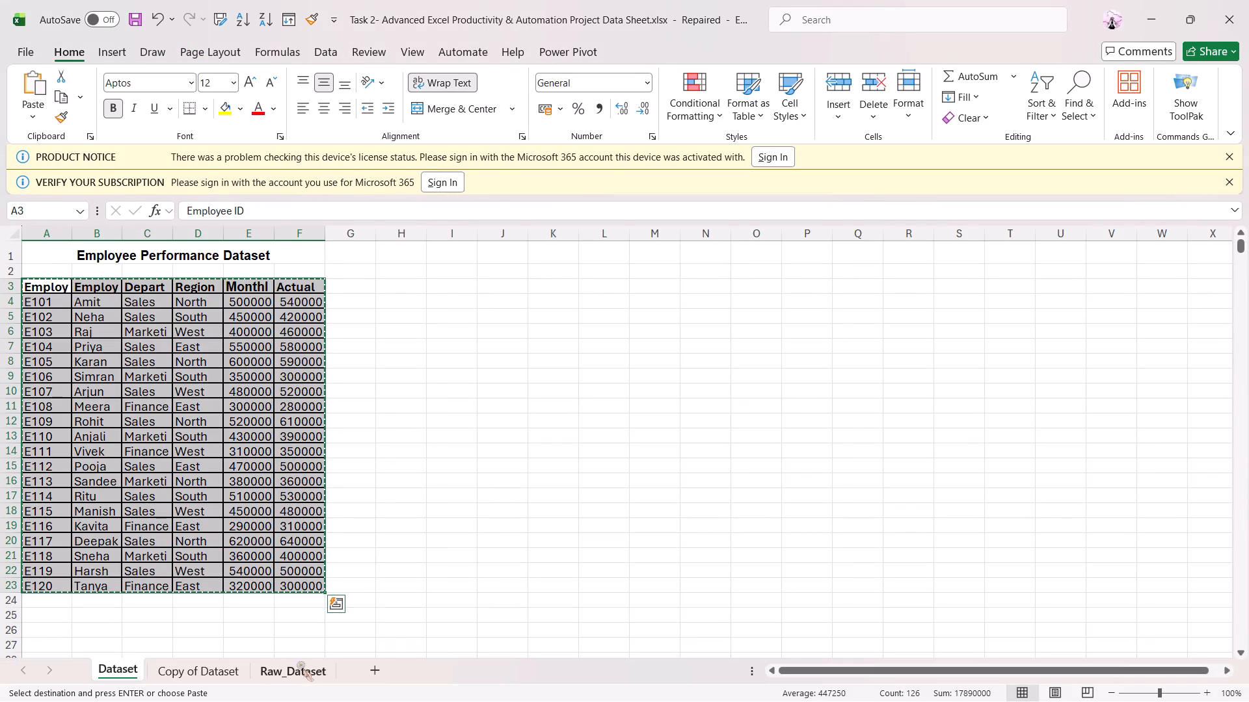
click(301, 669)
scroll(69, 300, up, 1)
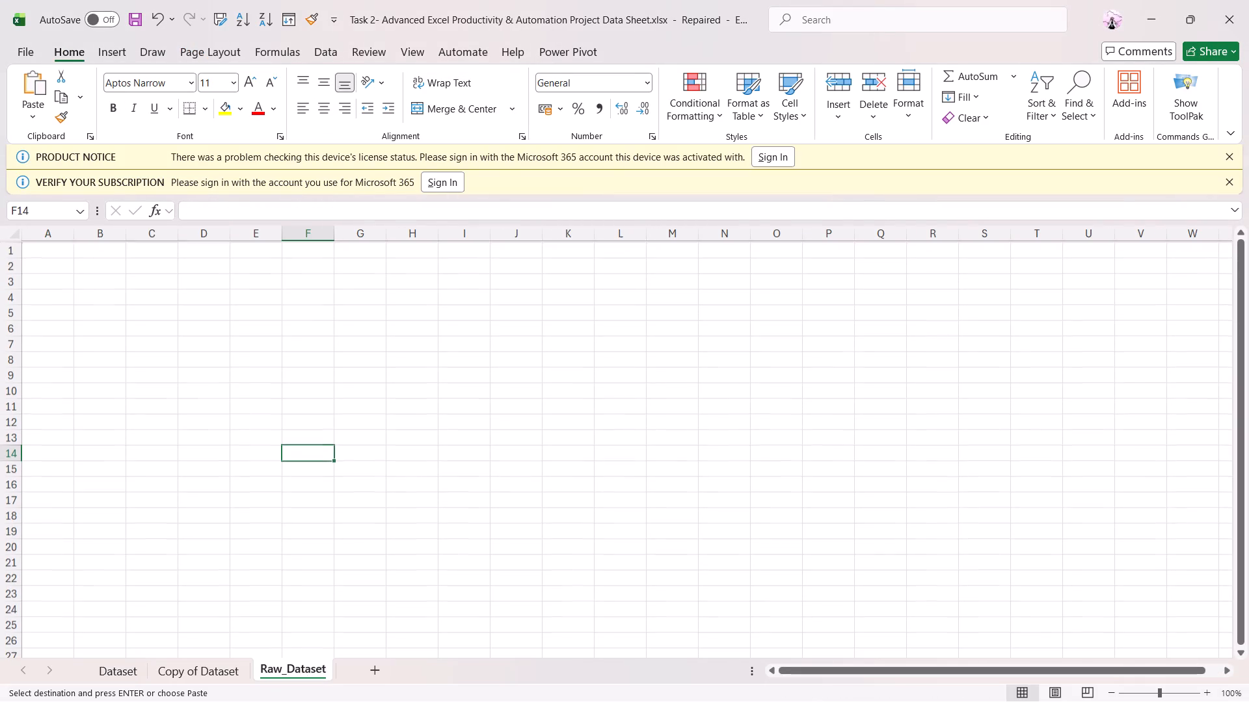
drag(63, 250, 59, 278)
click(59, 278)
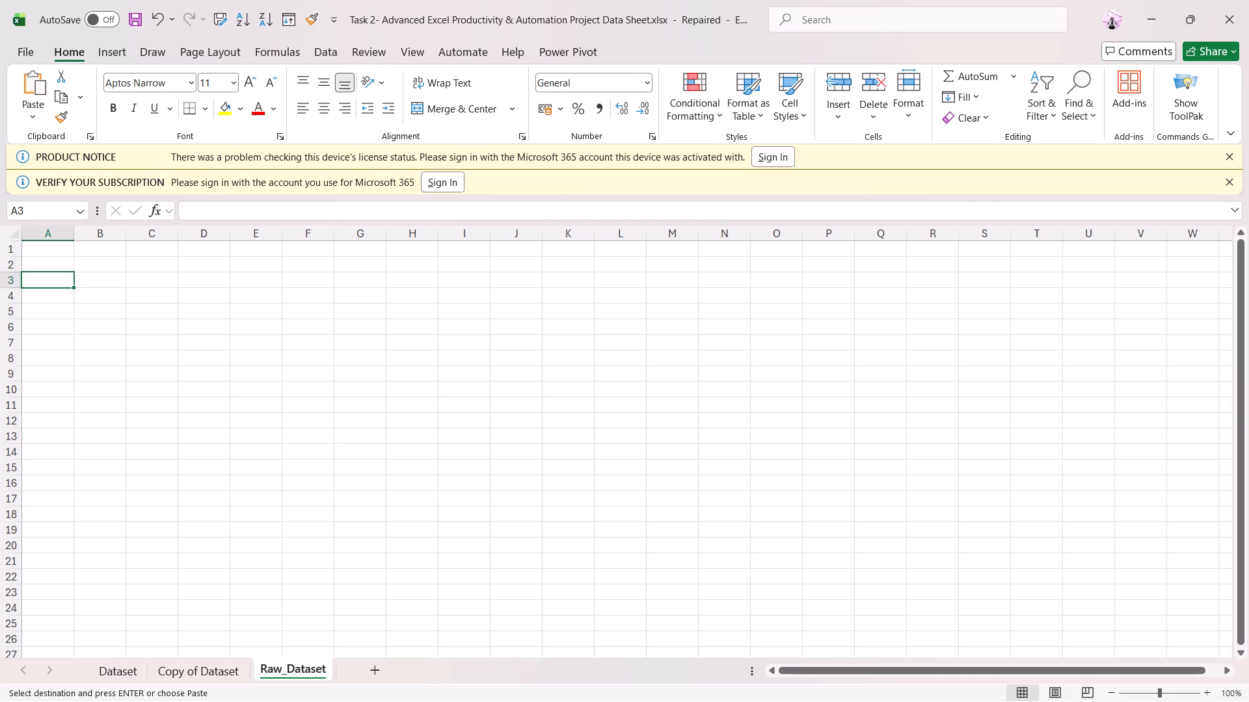
key(ctrl+v)
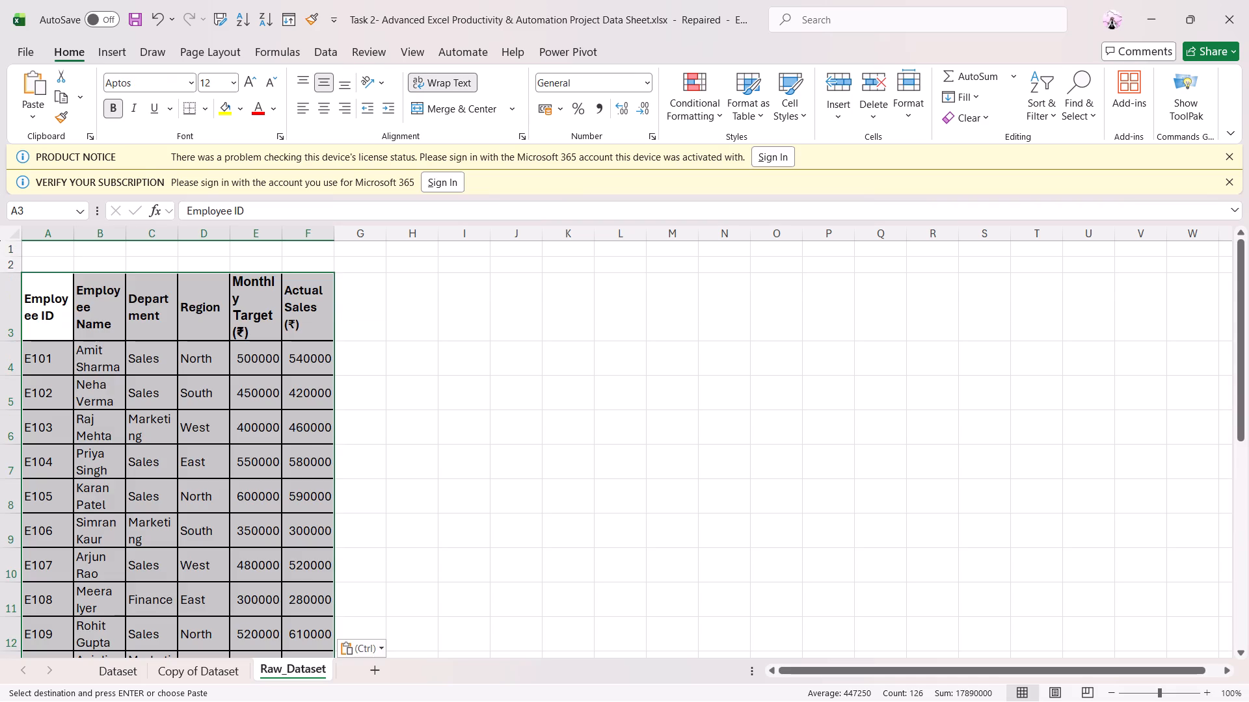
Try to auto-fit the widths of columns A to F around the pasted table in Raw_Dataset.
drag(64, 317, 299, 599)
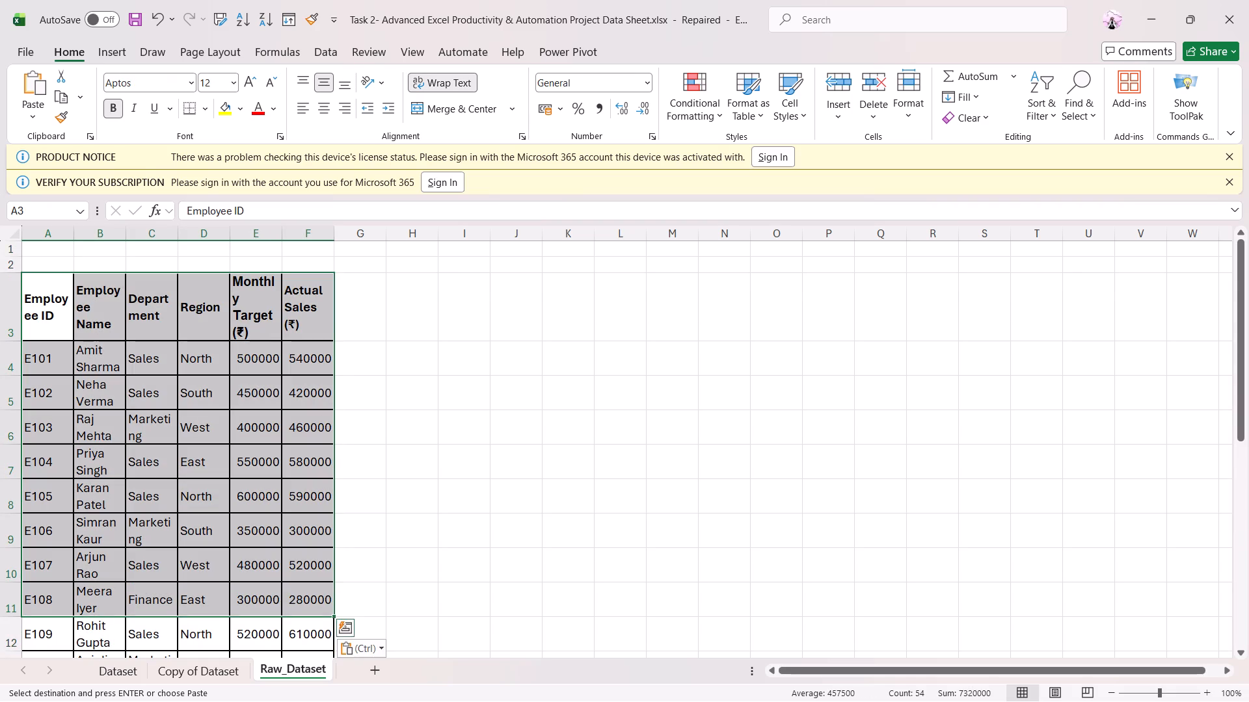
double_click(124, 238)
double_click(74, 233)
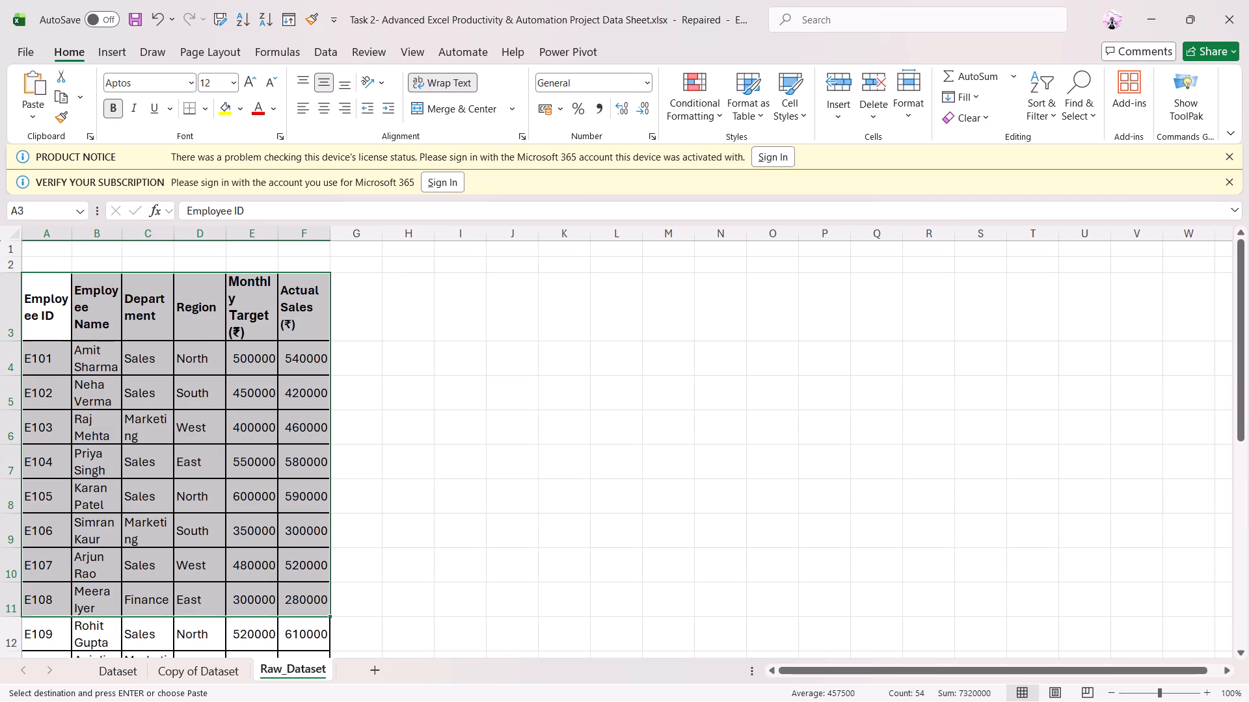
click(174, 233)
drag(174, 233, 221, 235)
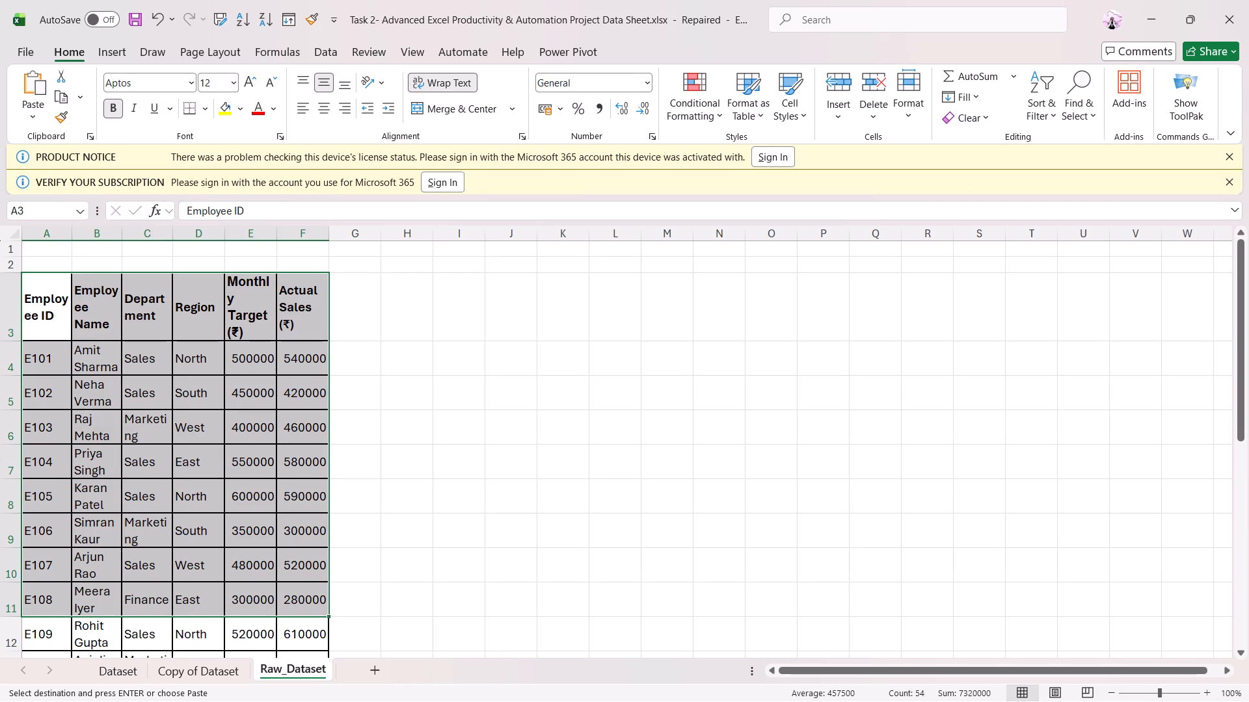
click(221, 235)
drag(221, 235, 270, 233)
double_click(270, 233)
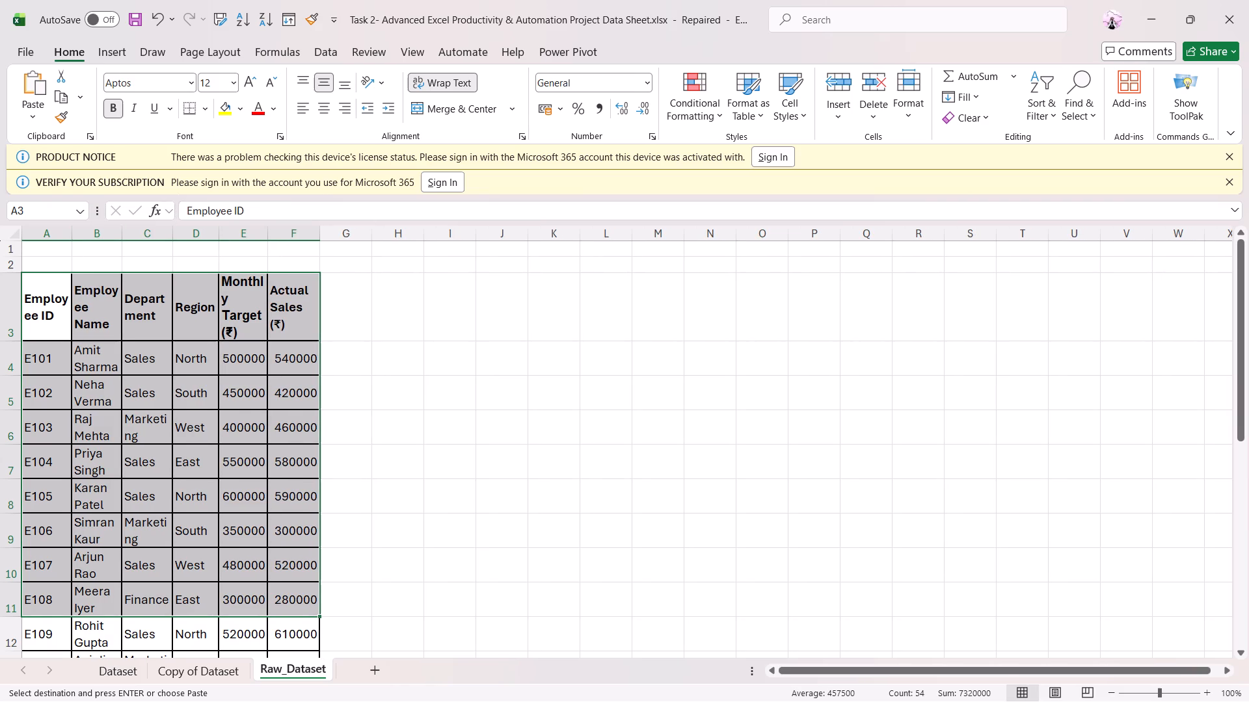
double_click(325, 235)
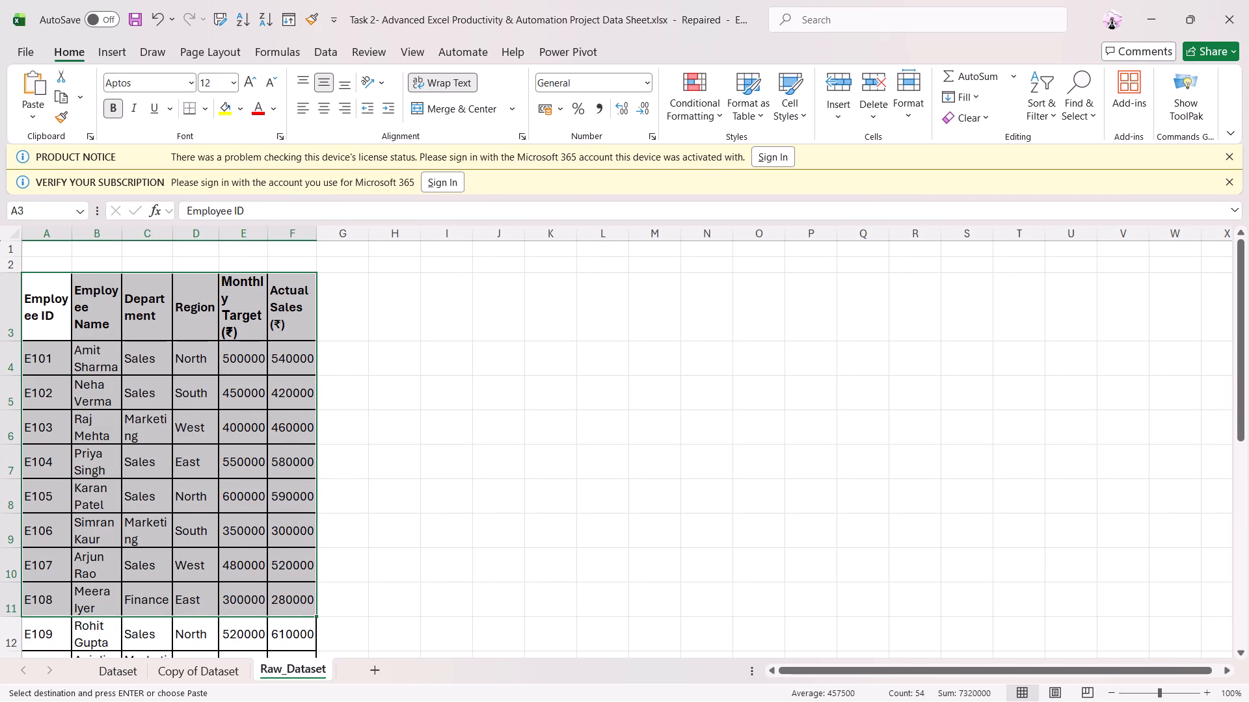
Turn off text wrapping for the header row cells A3:F3 in Raw_Dataset.
drag(55, 296, 299, 316)
click(438, 82)
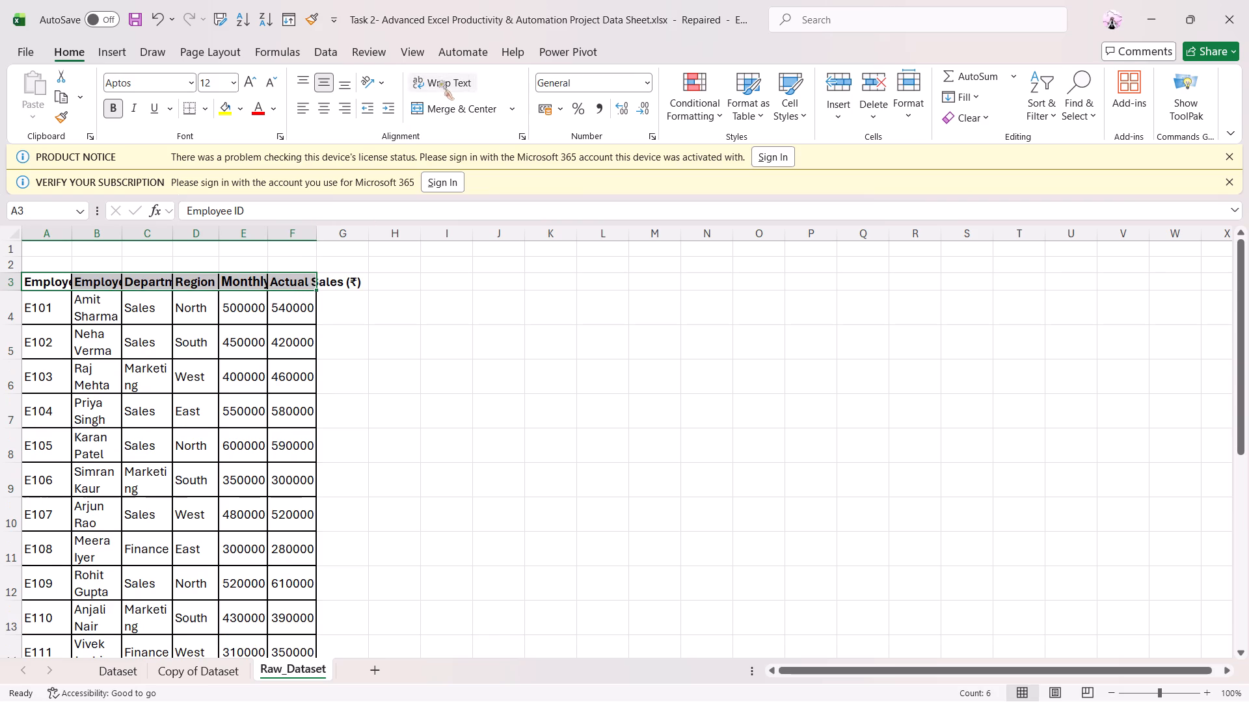
Auto-fit the widths of columns A to F to the unwrapped headers in Raw_Dataset.
click(76, 236)
drag(76, 236, 87, 234)
drag(87, 234, 150, 237)
double_click(150, 237)
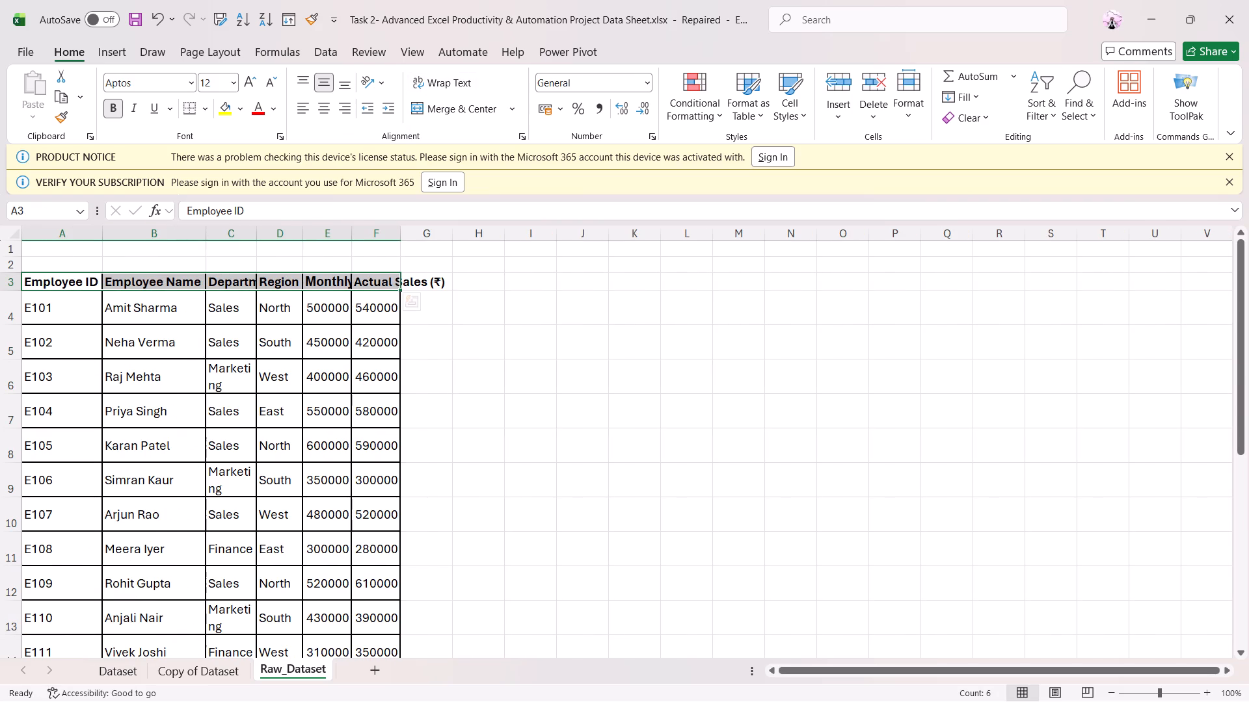
double_click(258, 240)
click(330, 237)
drag(330, 237, 396, 229)
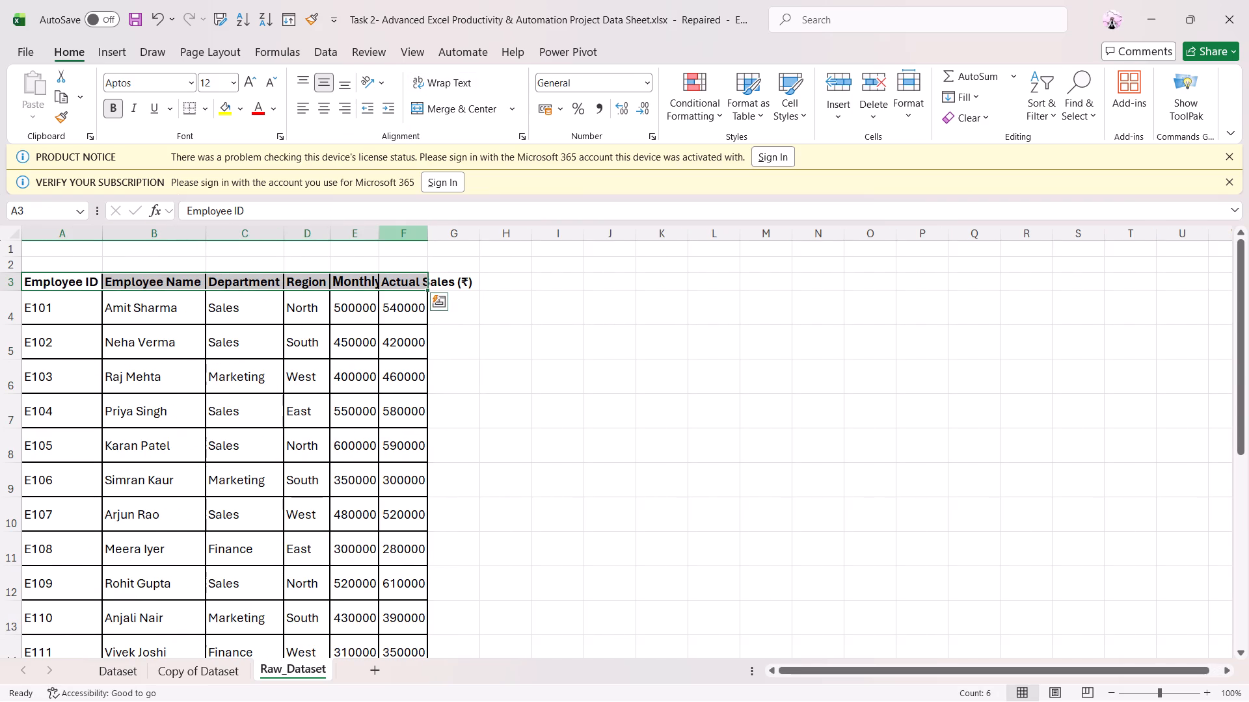
drag(396, 229, 390, 231)
double_click(383, 236)
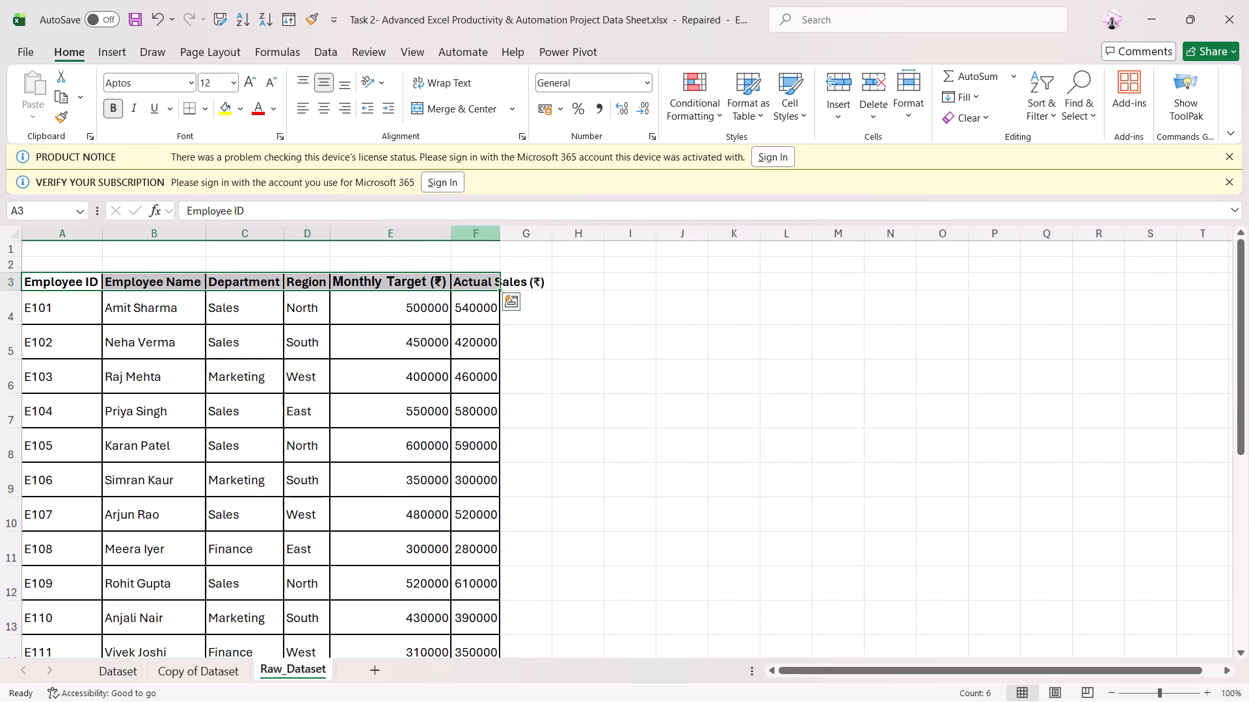
double_click(501, 235)
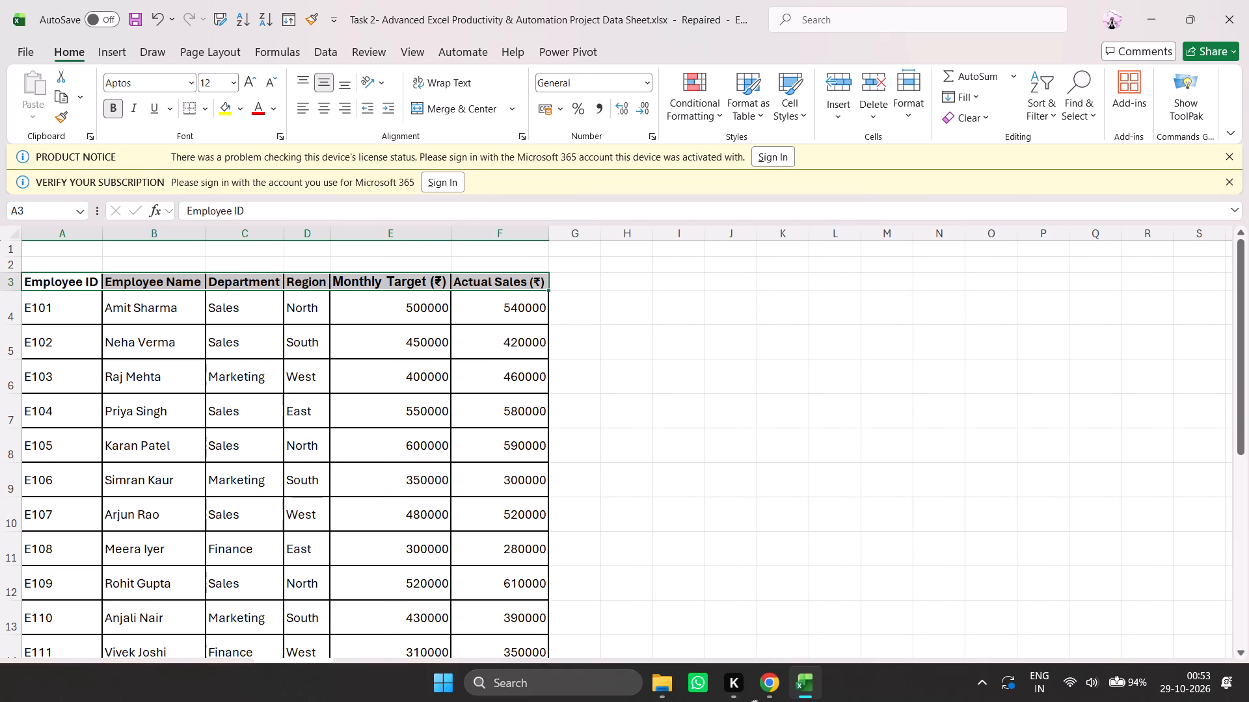
Check the required column list in the brief in Chrome, return to Excel and enter the header Perofrmance in cell G3.
click(764, 688)
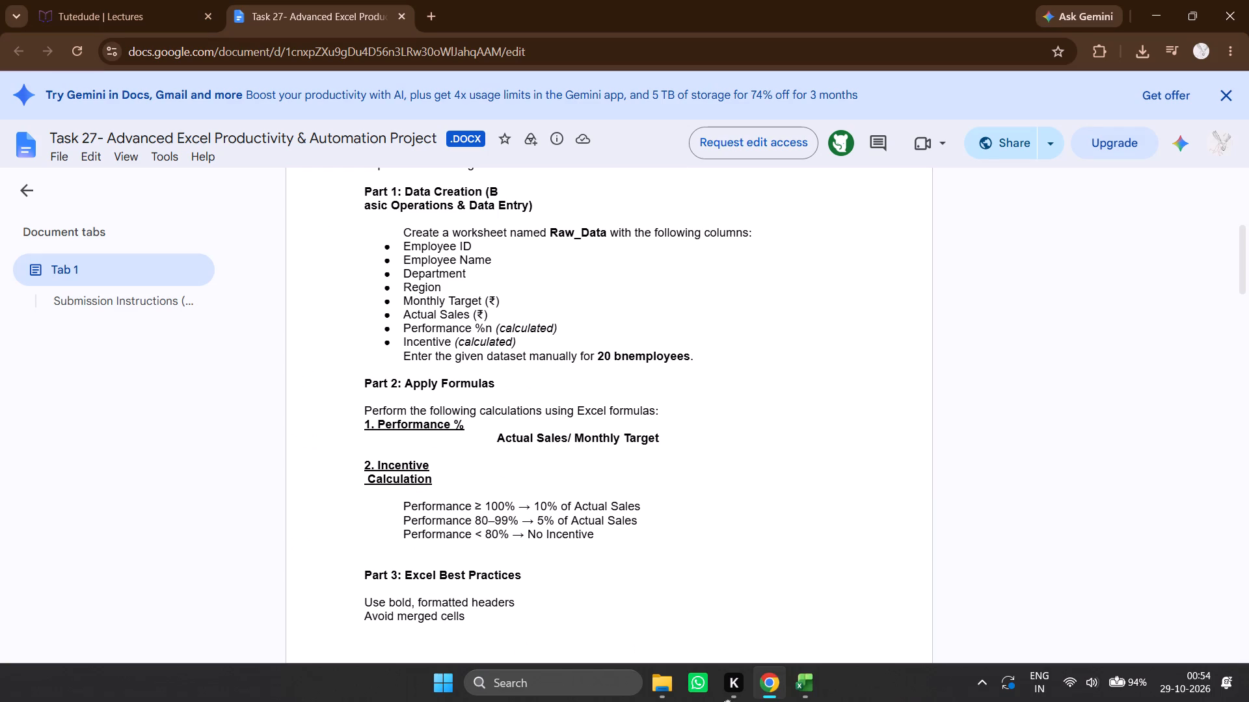
click(808, 690)
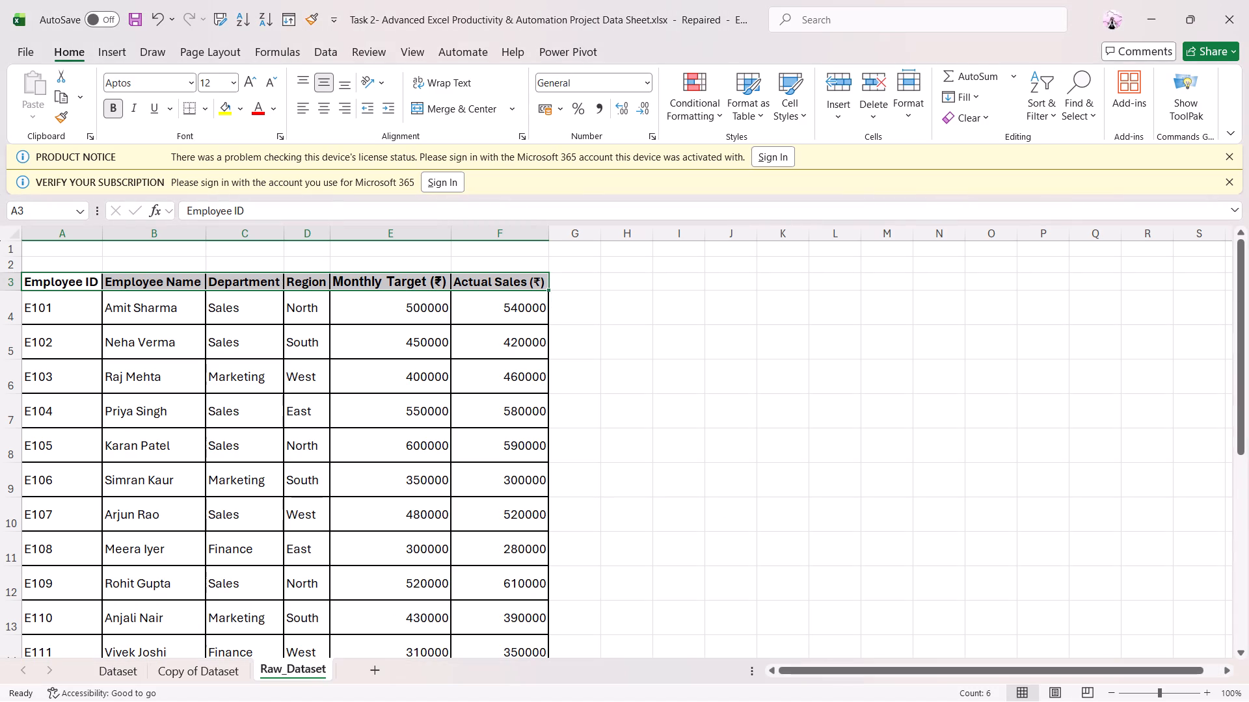
click(579, 281)
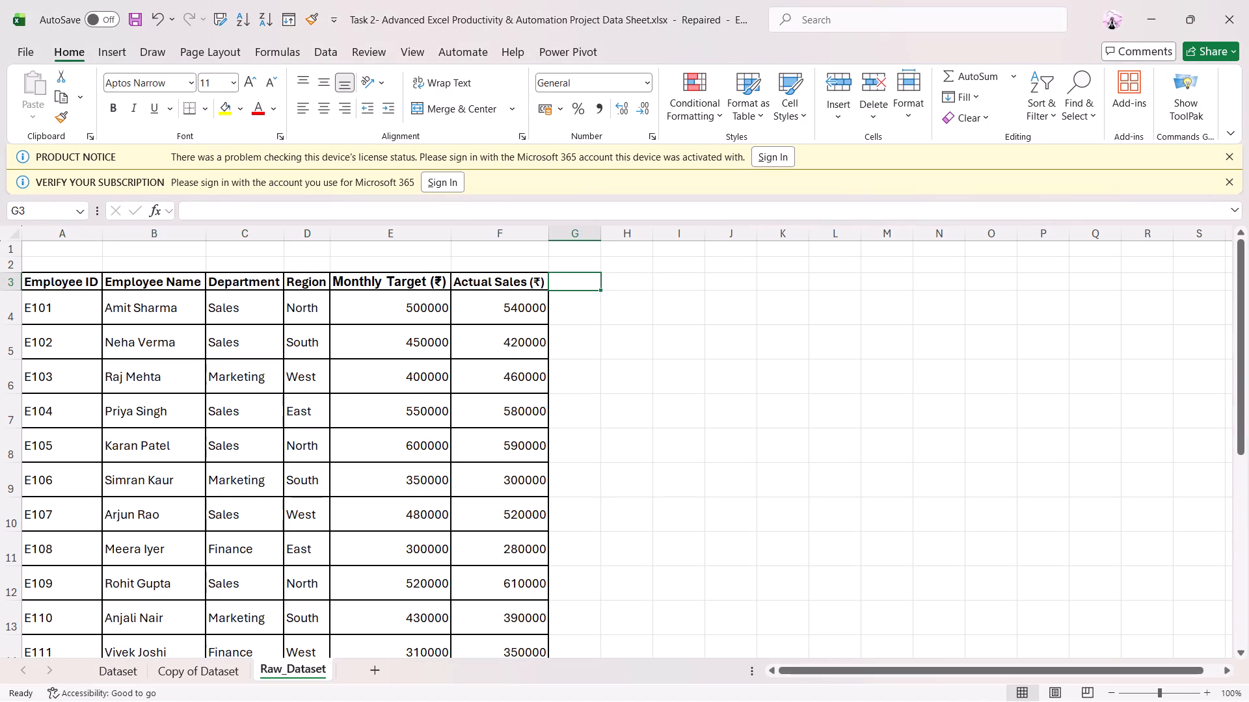
click(579, 281)
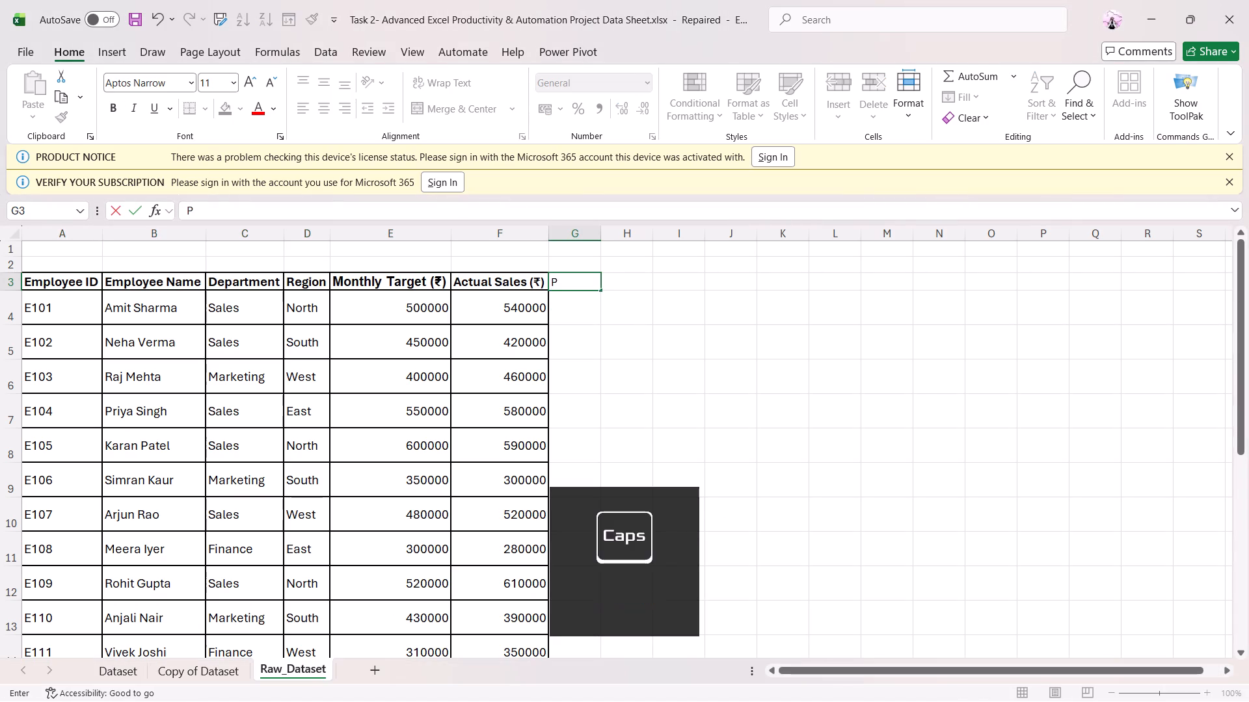
text(erofrmance)
click(591, 316)
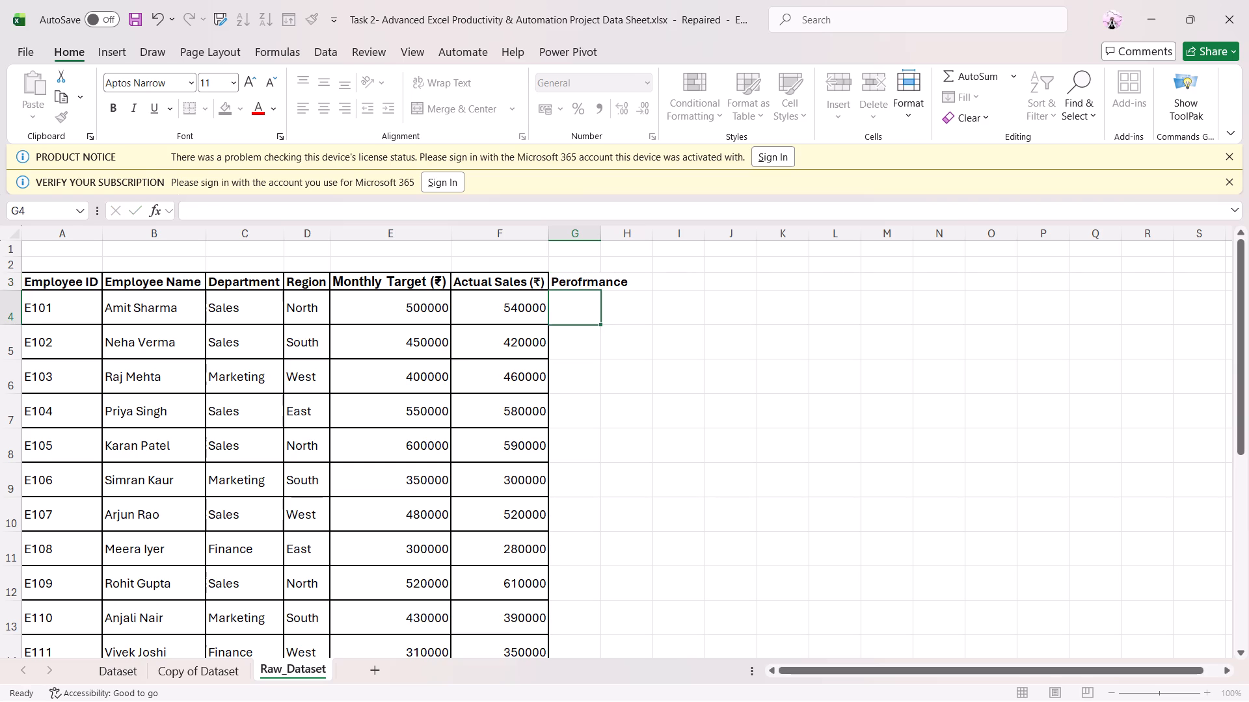
Calculate performance in G4 with the formula =F4/E4, fill it down to the table's last row, and auto-fit column G.
key(equal)
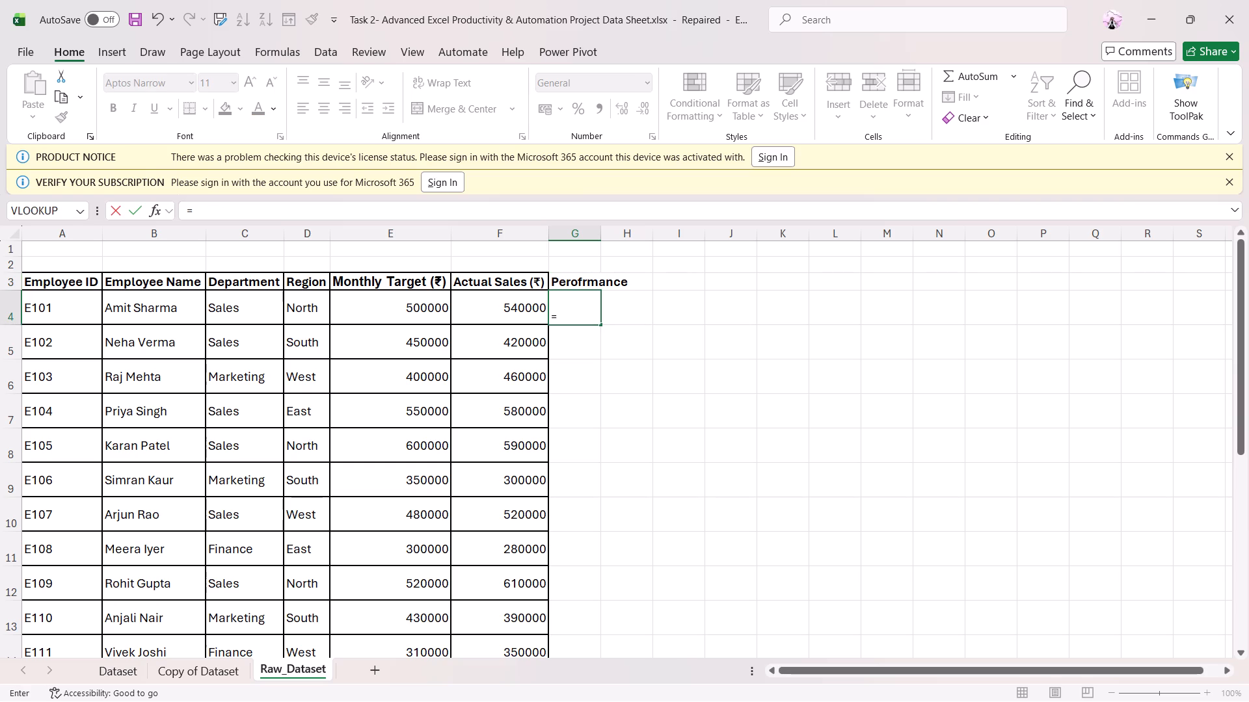
click(527, 307)
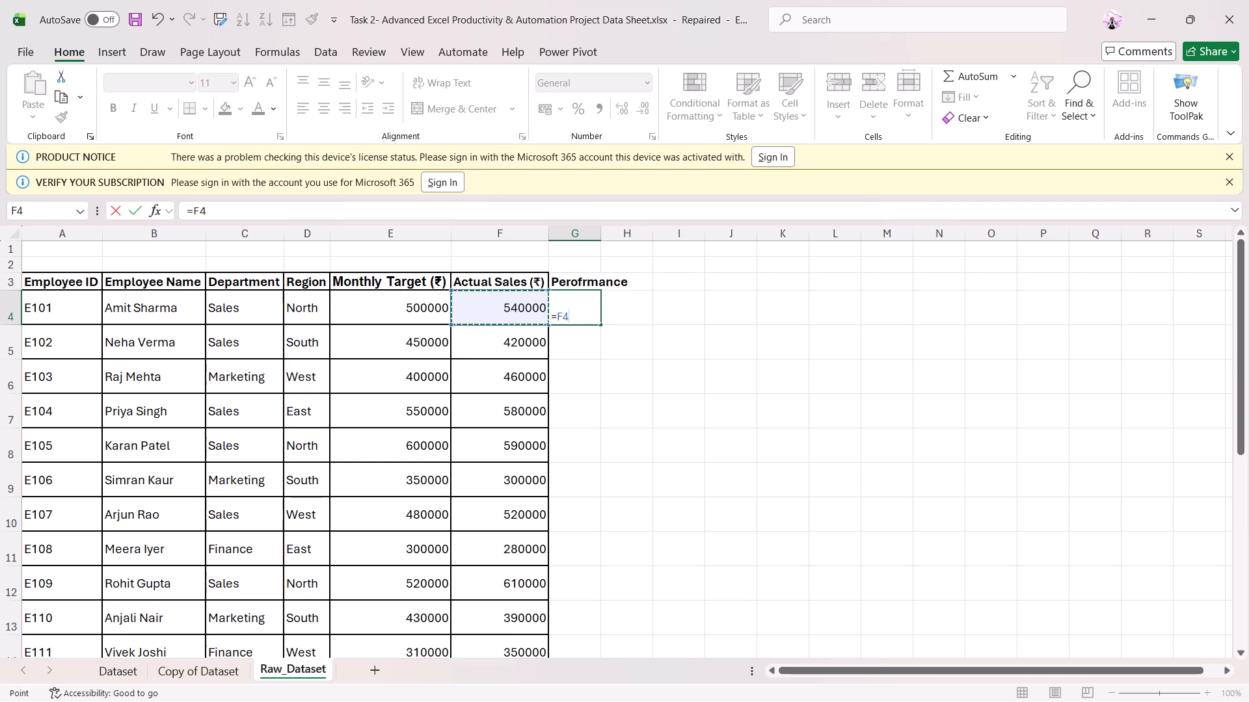
key(slash)
click(429, 311)
key(Return)
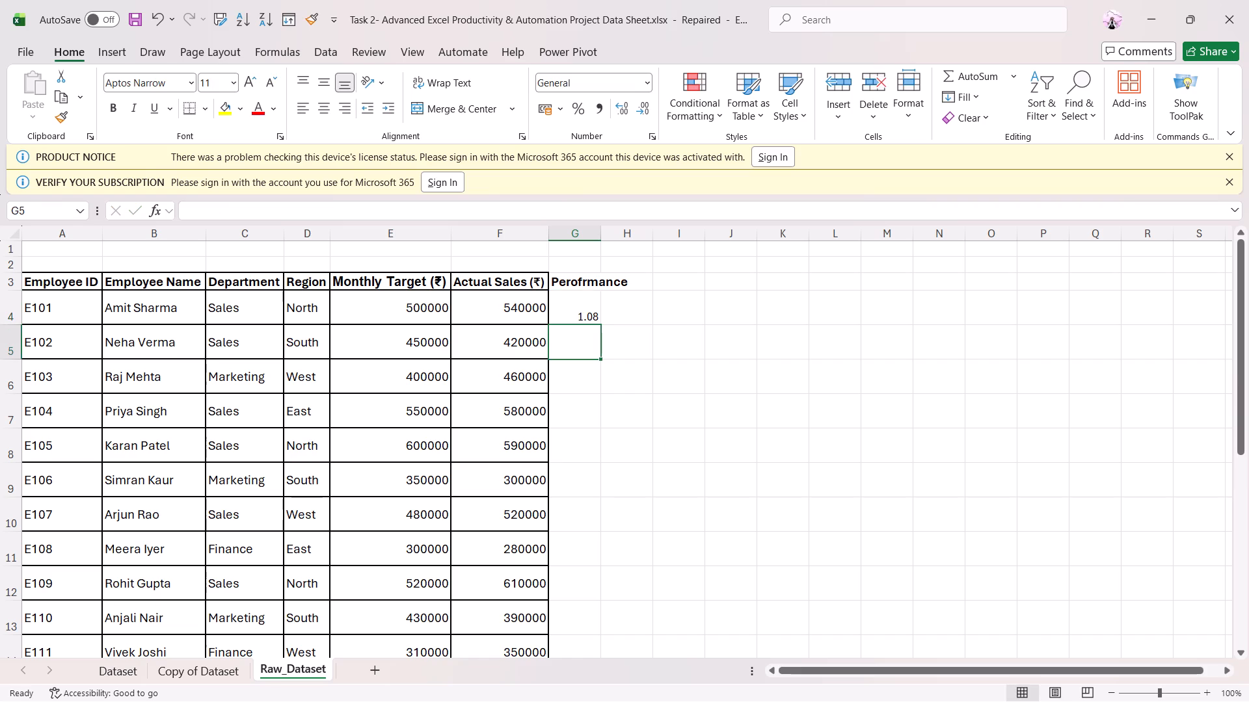
click(580, 311)
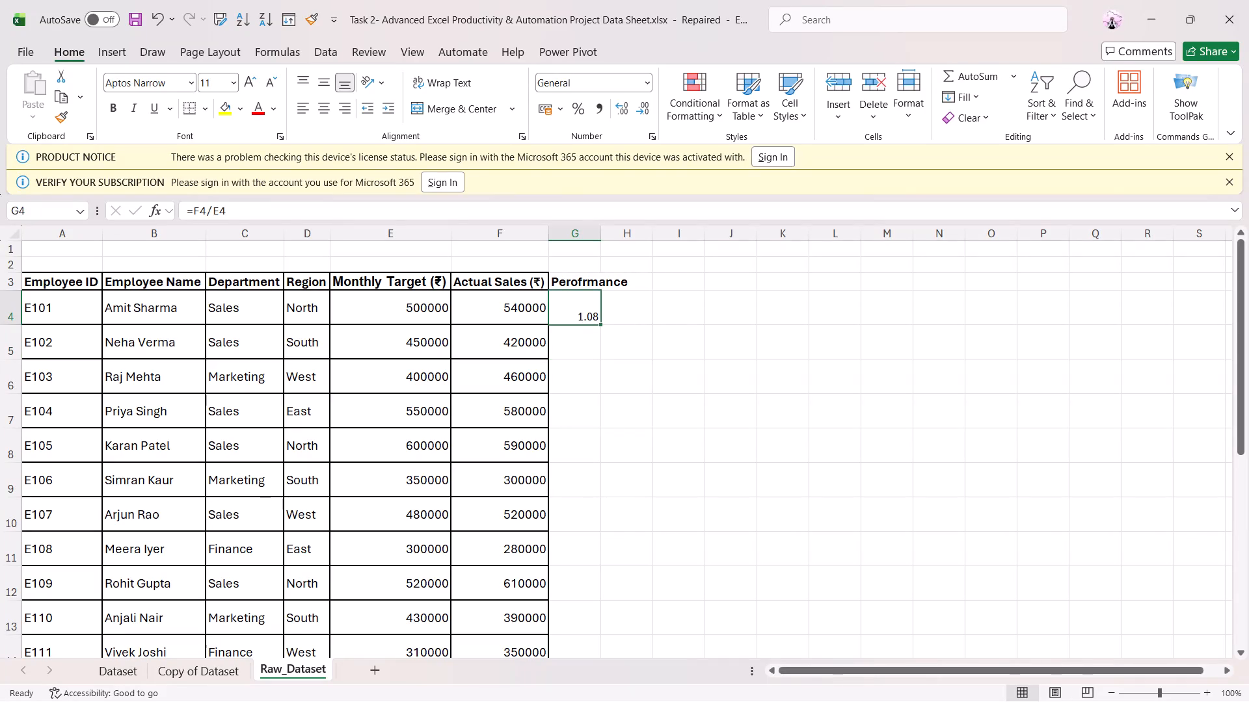
triple_click(599, 326)
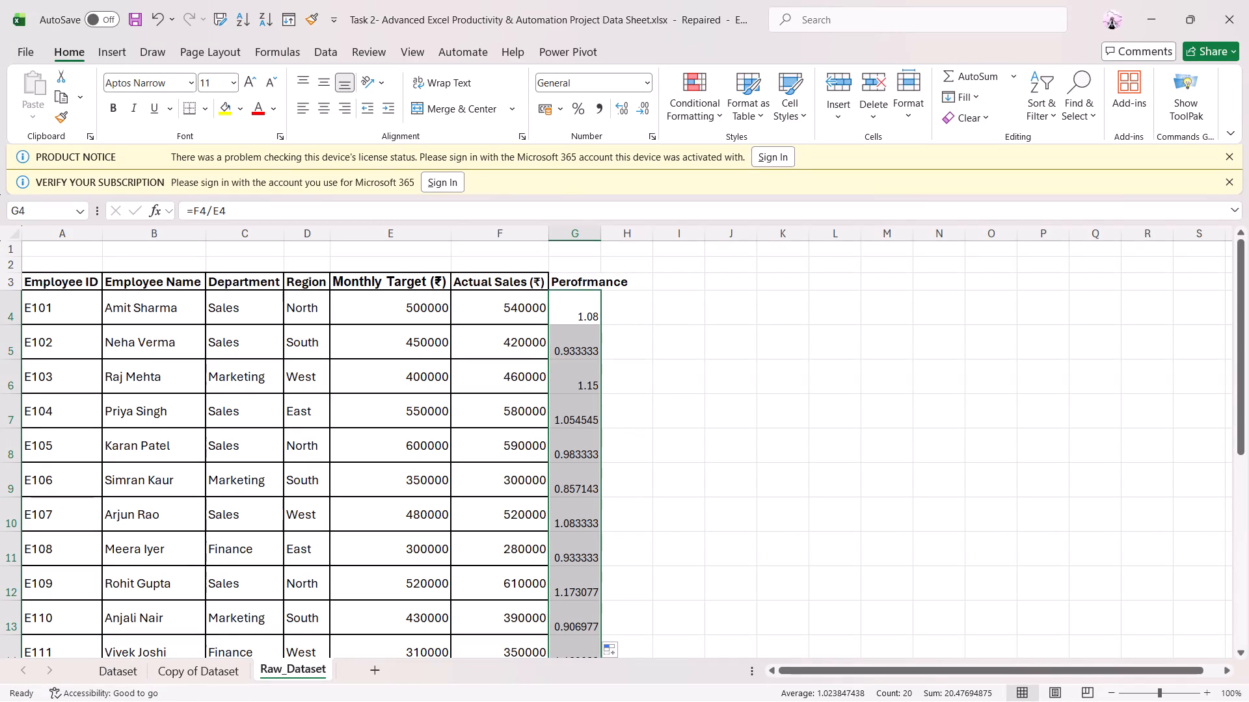
double_click(602, 231)
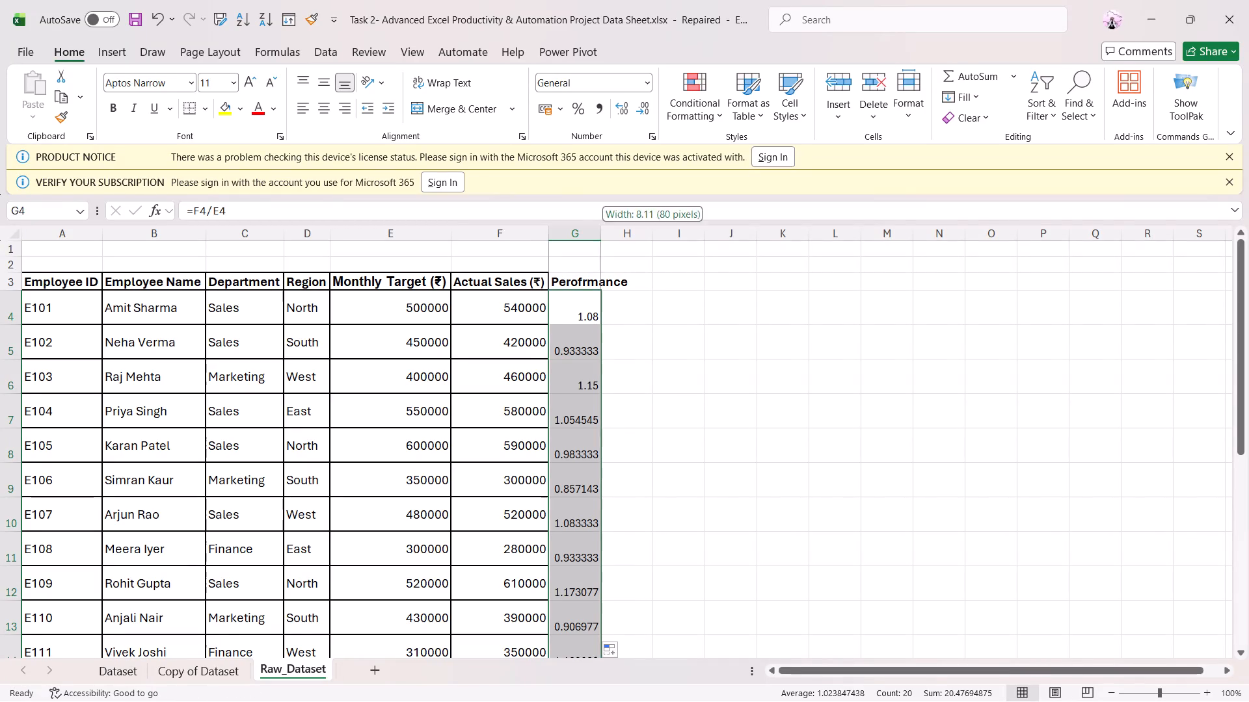
Check the brief in Chrome again, return to Excel and enter the header Incentive in cell H3.
click(770, 701)
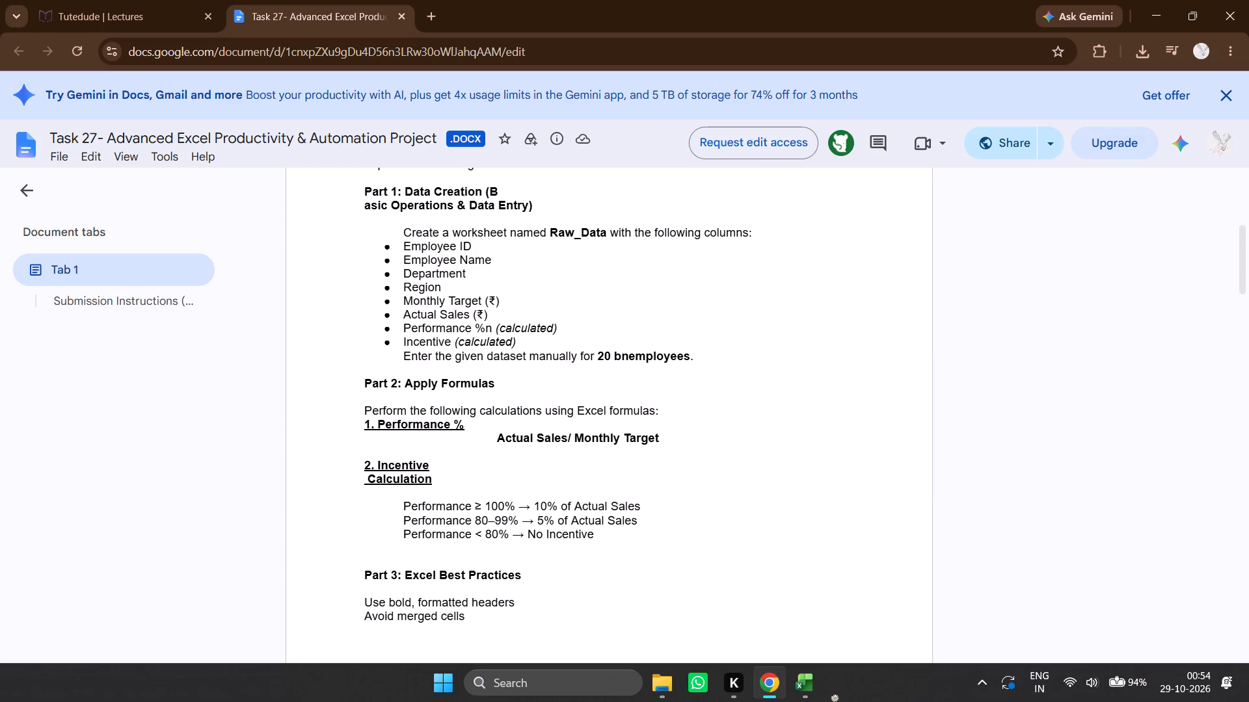
click(812, 695)
click(651, 285)
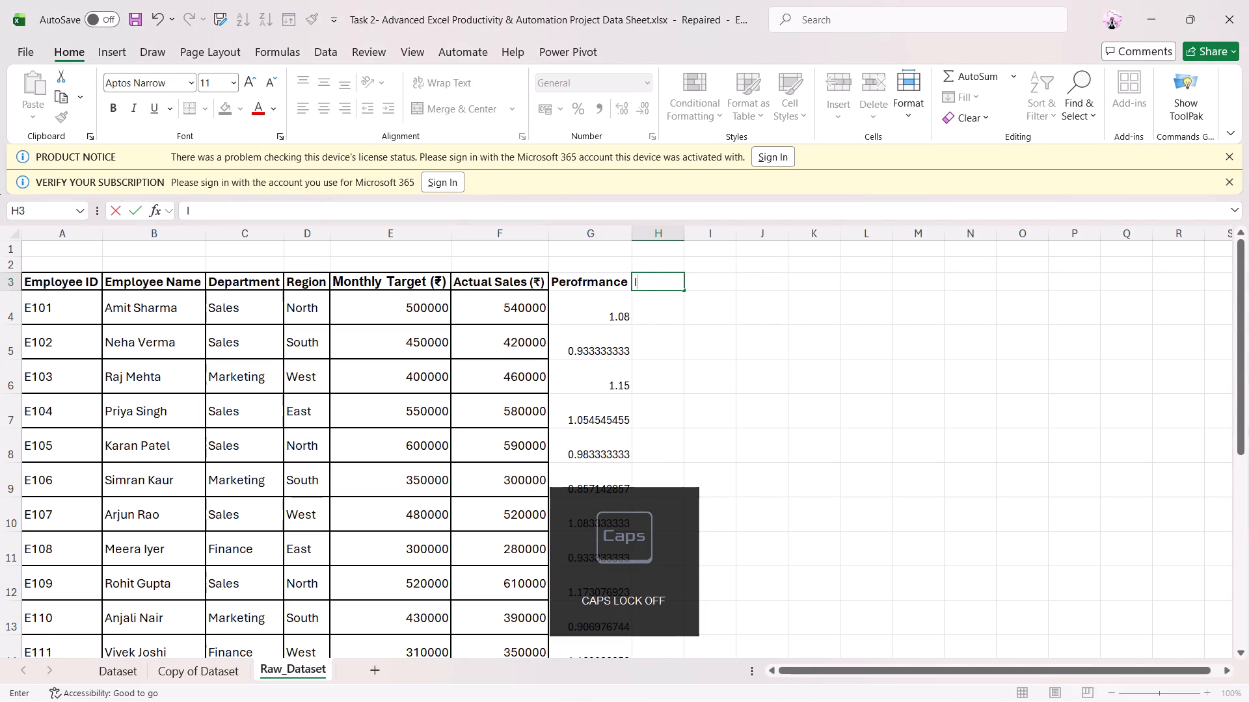
text(ncentive)
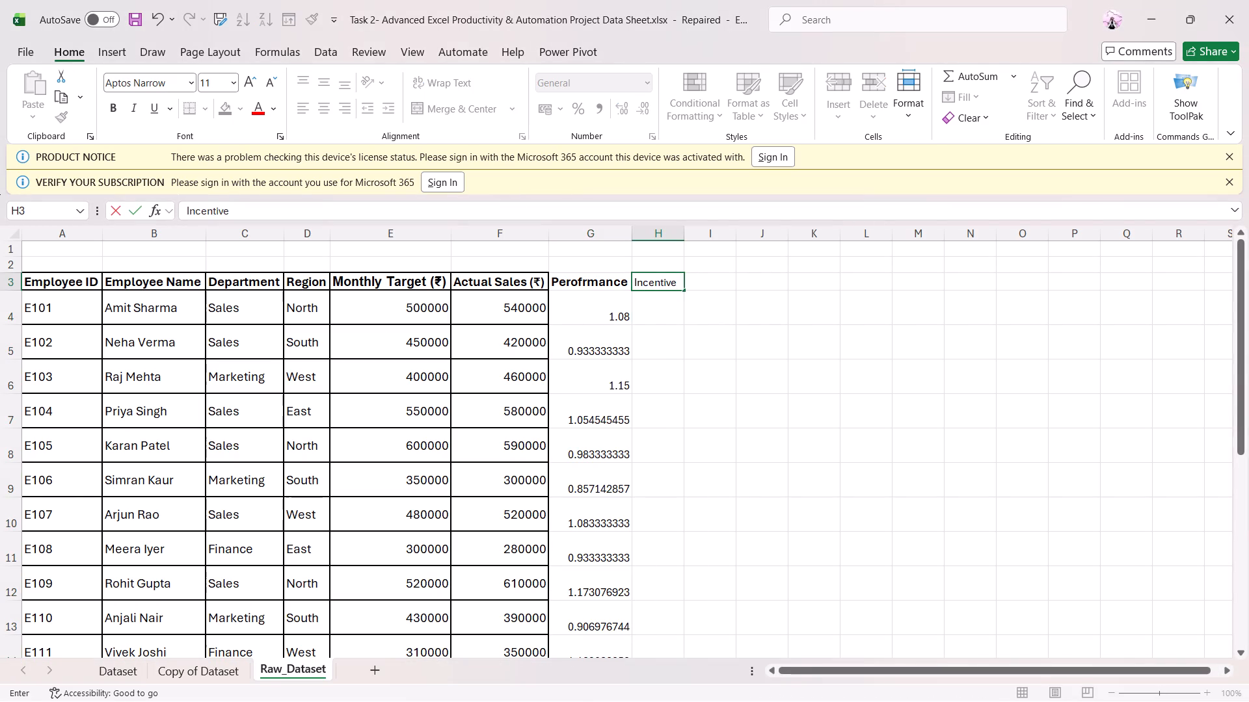
key(Return)
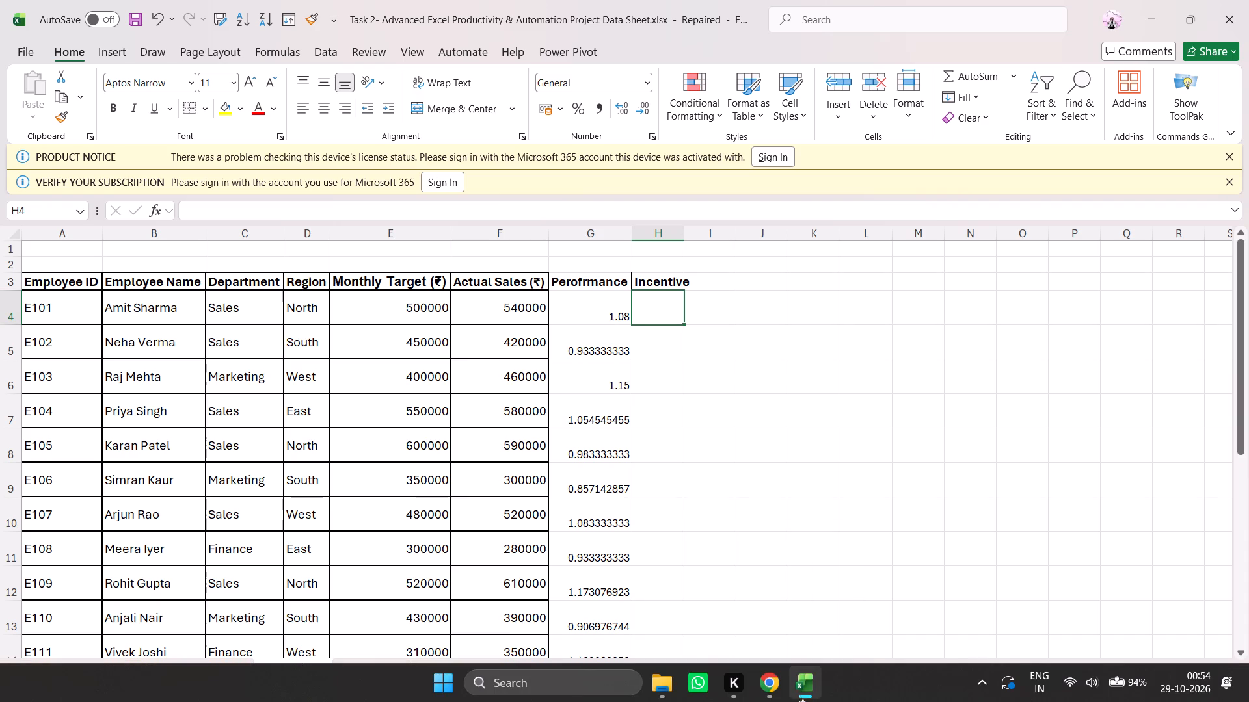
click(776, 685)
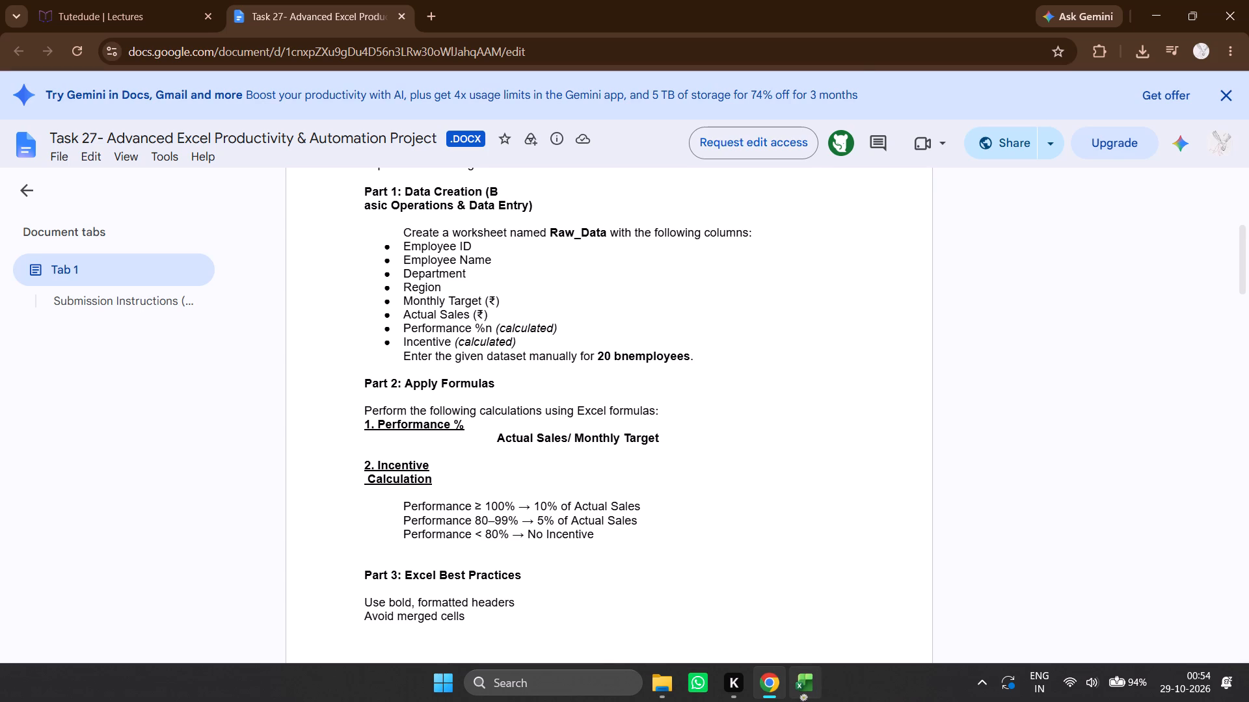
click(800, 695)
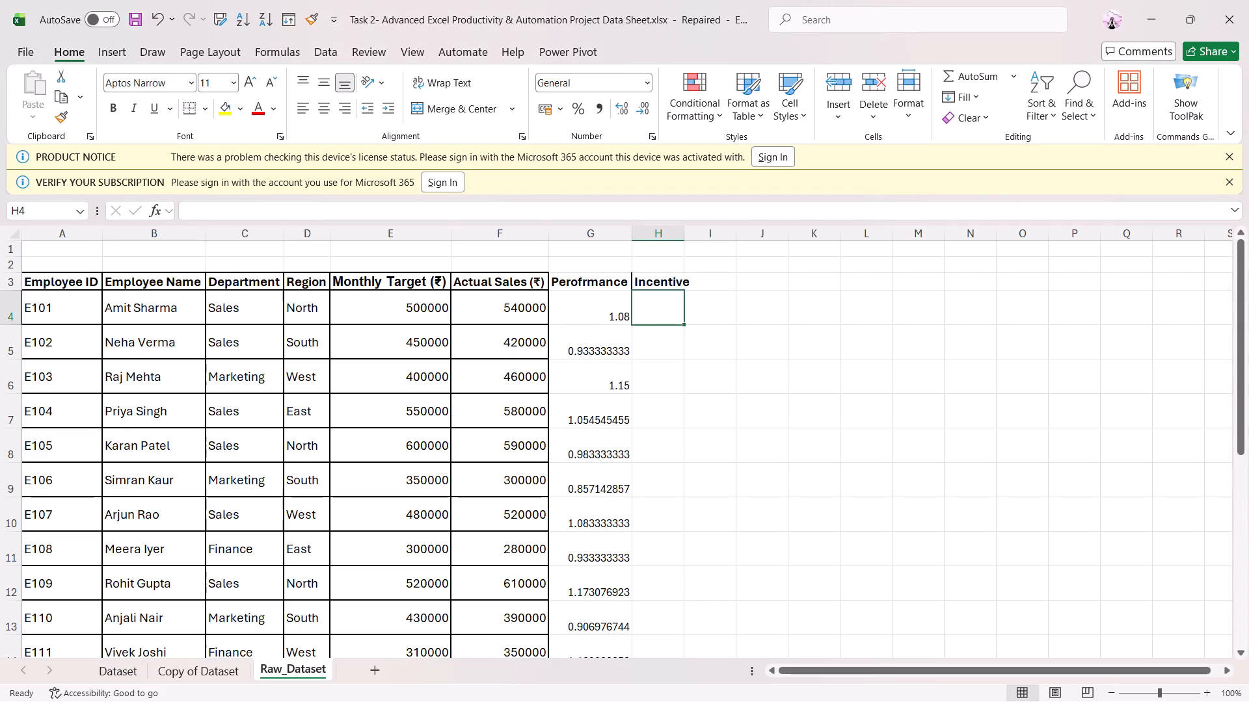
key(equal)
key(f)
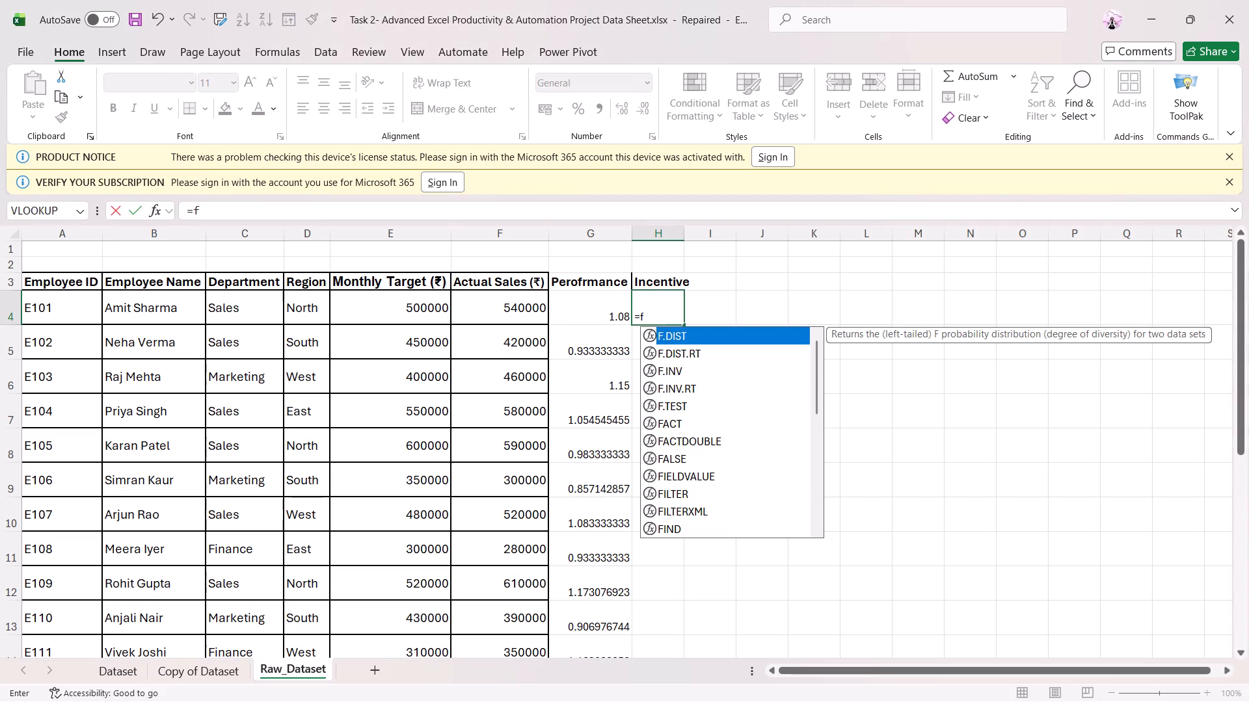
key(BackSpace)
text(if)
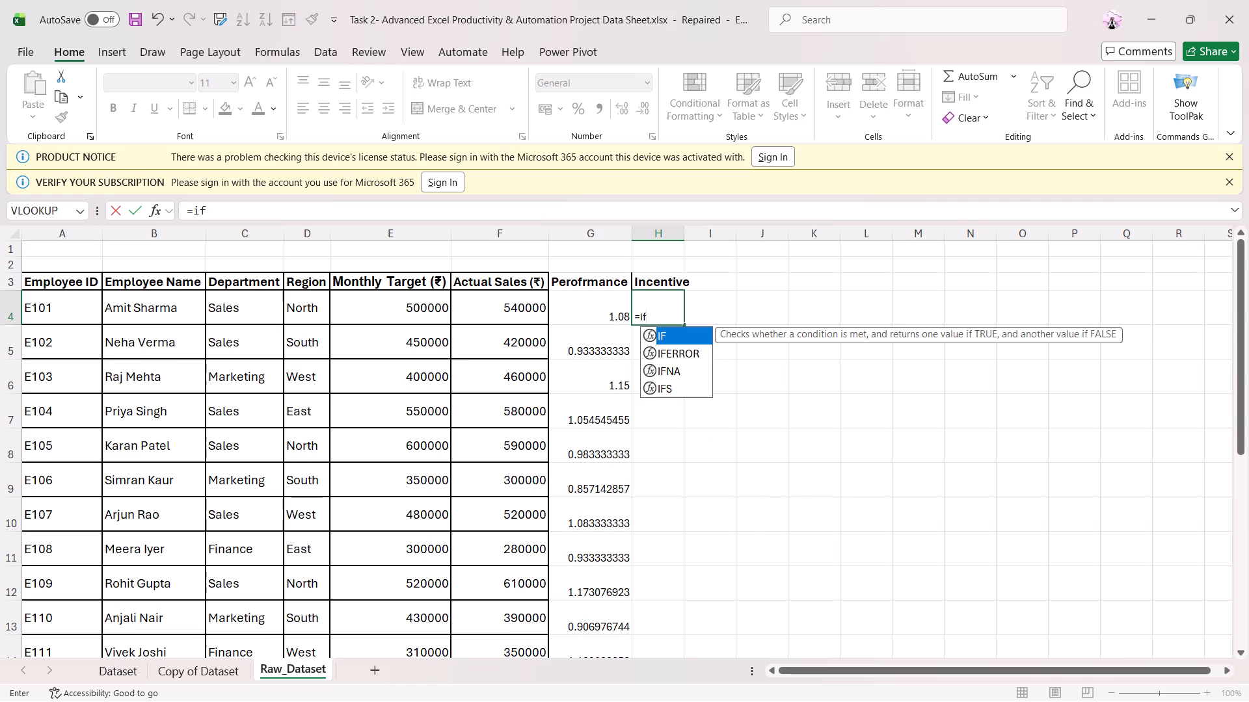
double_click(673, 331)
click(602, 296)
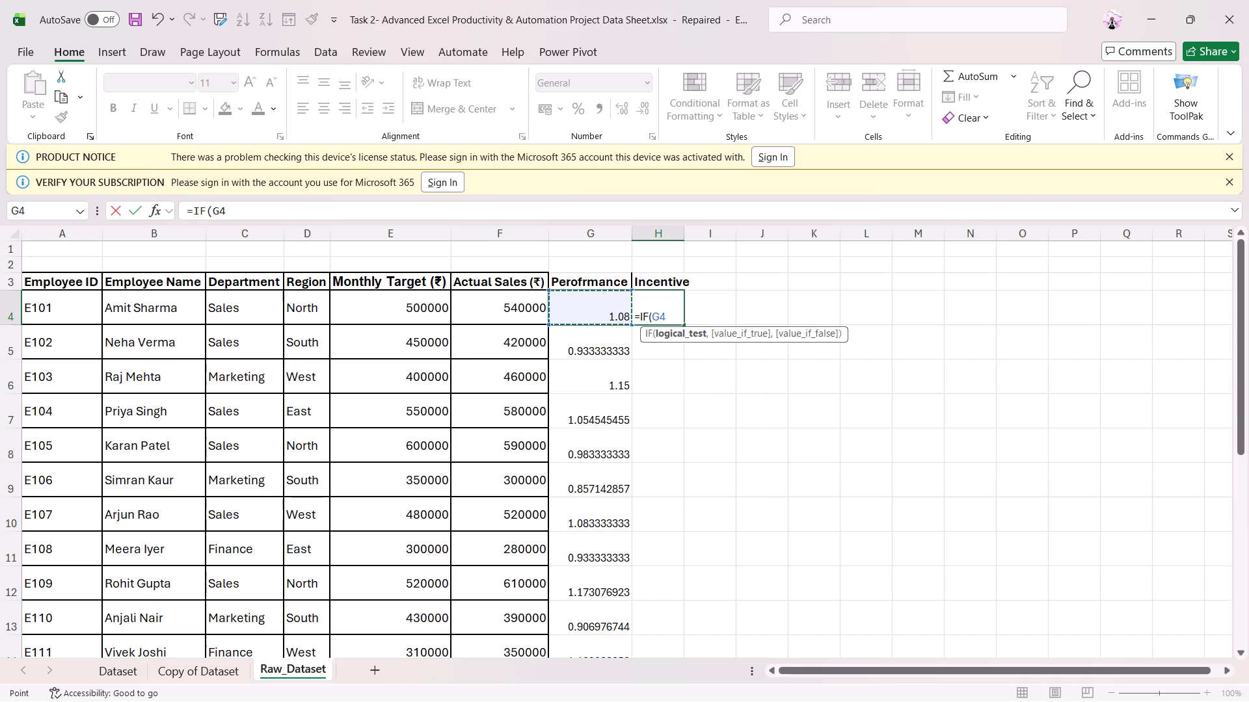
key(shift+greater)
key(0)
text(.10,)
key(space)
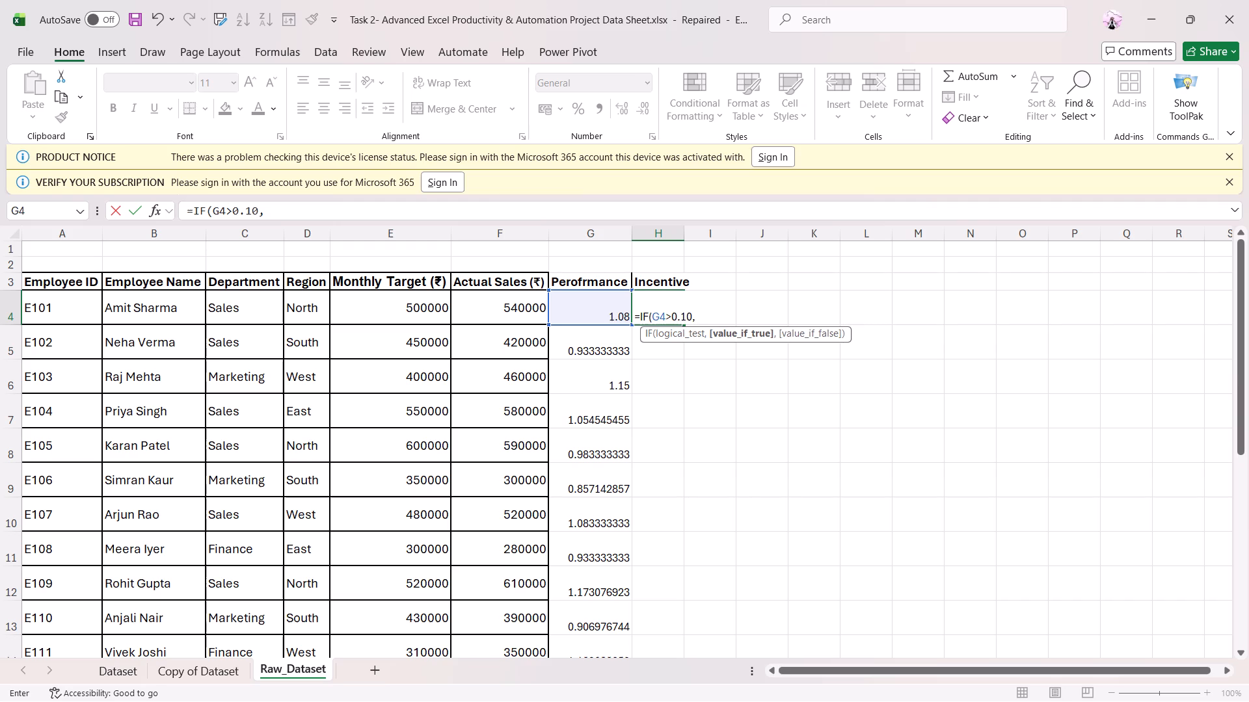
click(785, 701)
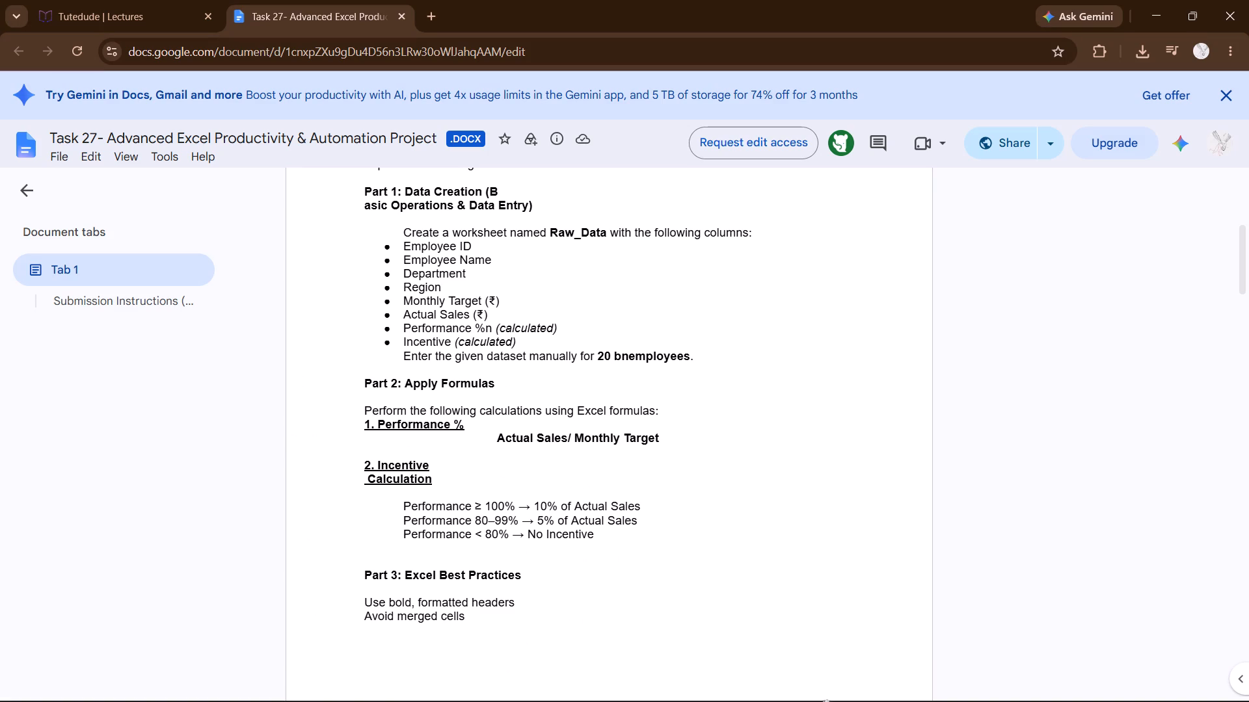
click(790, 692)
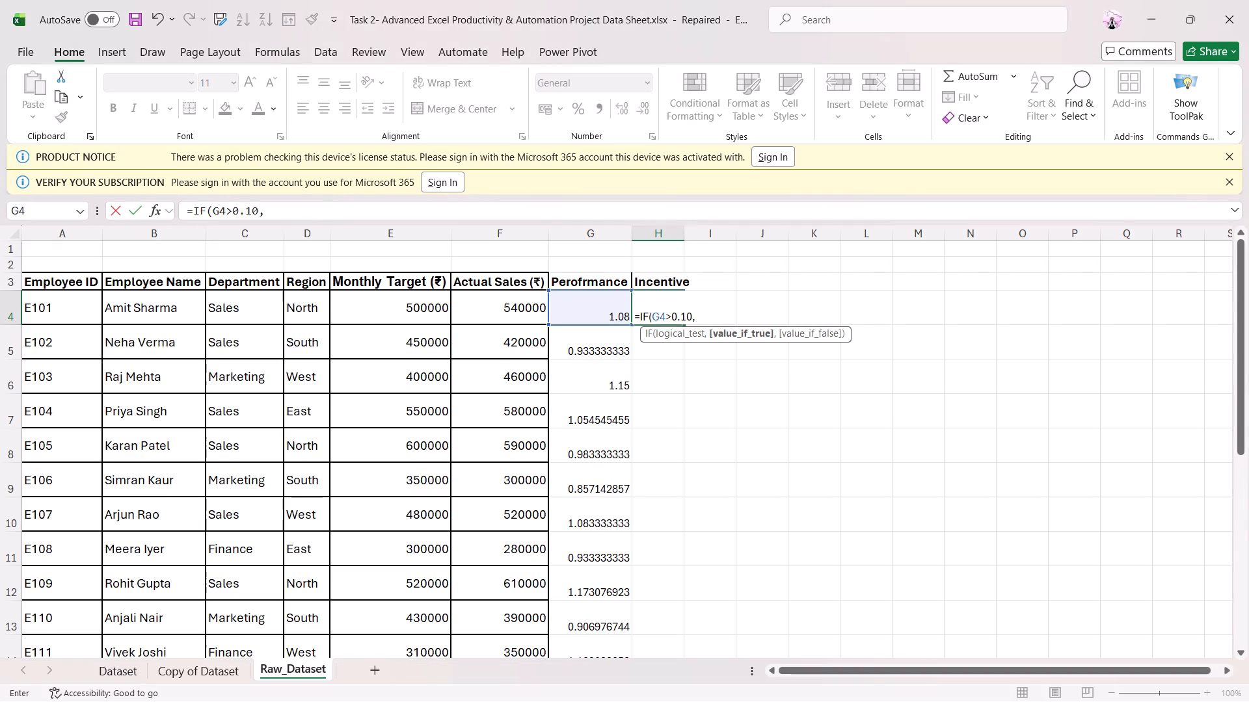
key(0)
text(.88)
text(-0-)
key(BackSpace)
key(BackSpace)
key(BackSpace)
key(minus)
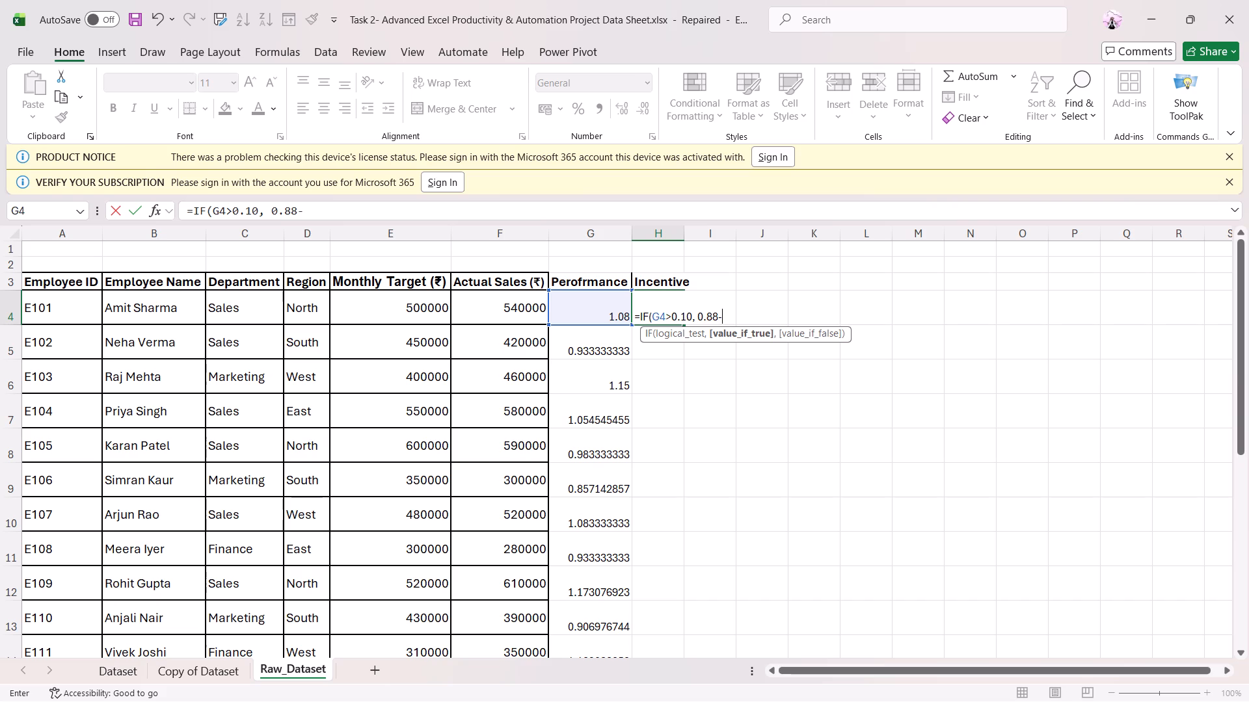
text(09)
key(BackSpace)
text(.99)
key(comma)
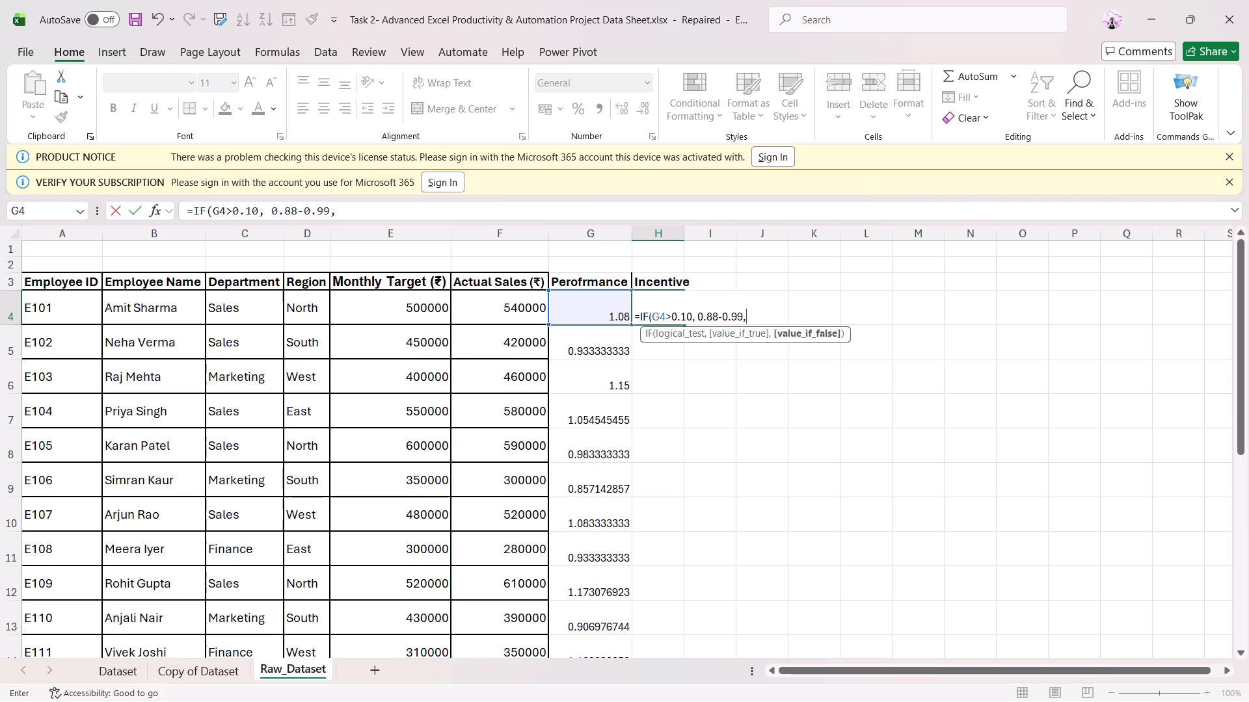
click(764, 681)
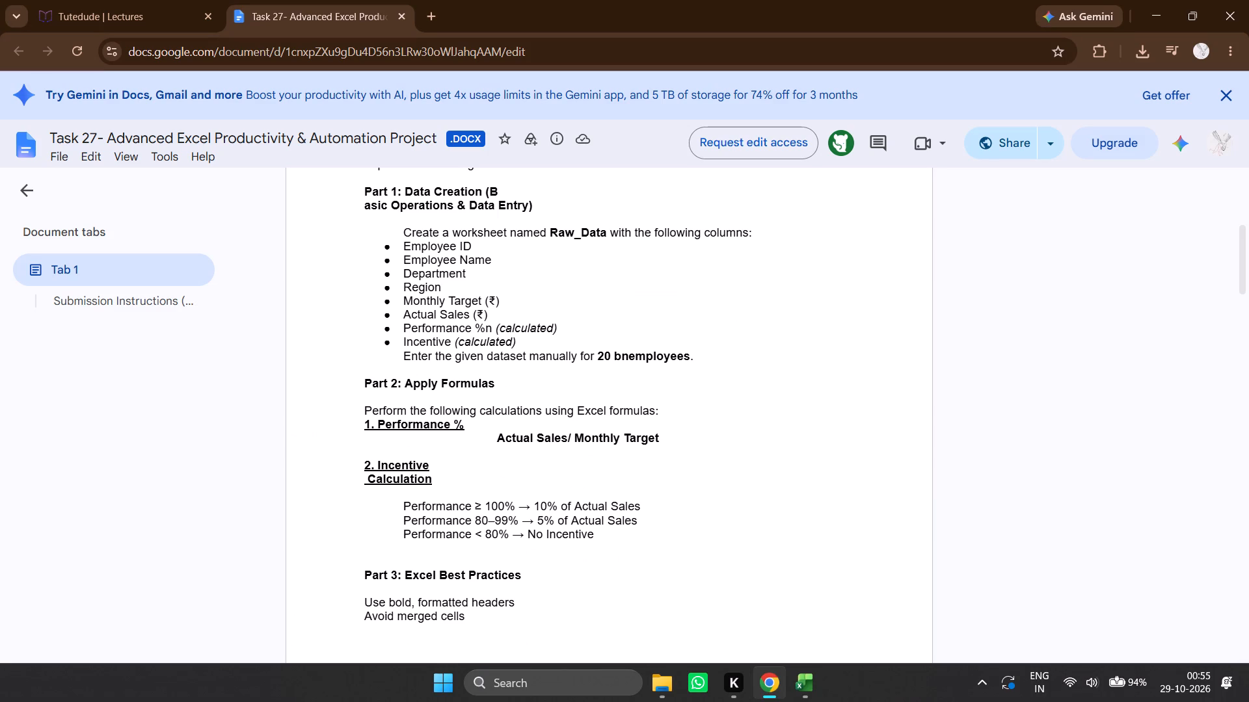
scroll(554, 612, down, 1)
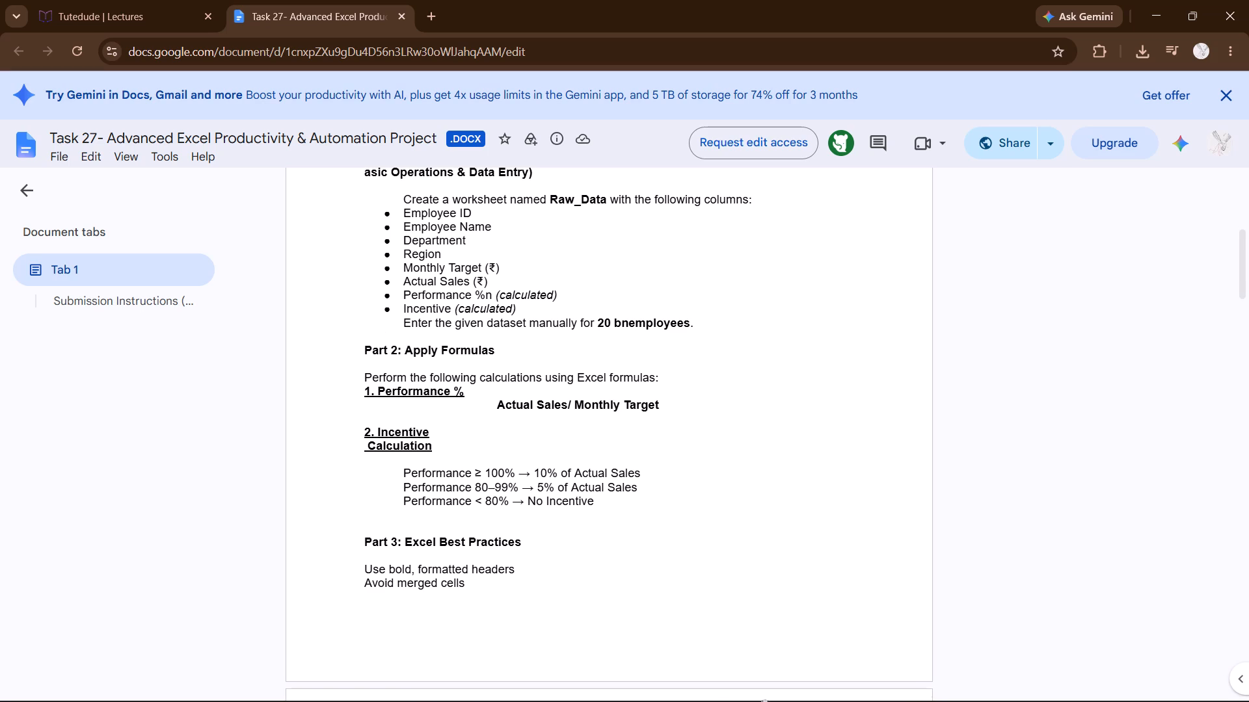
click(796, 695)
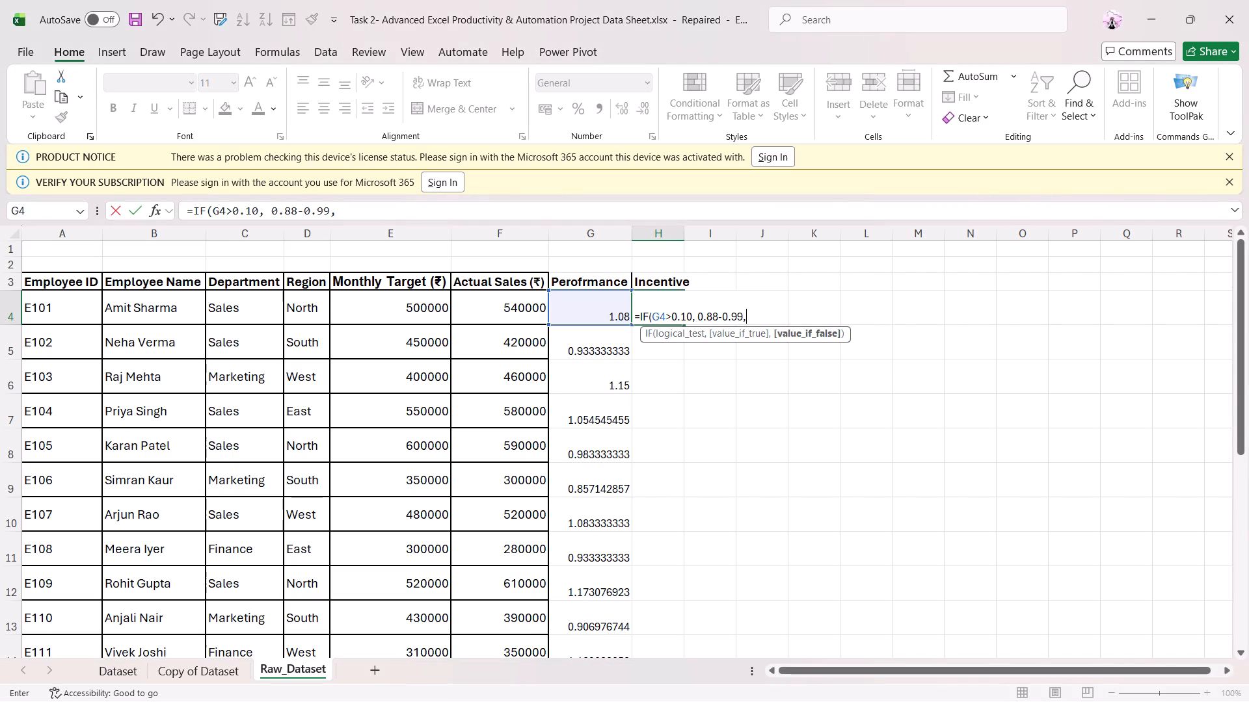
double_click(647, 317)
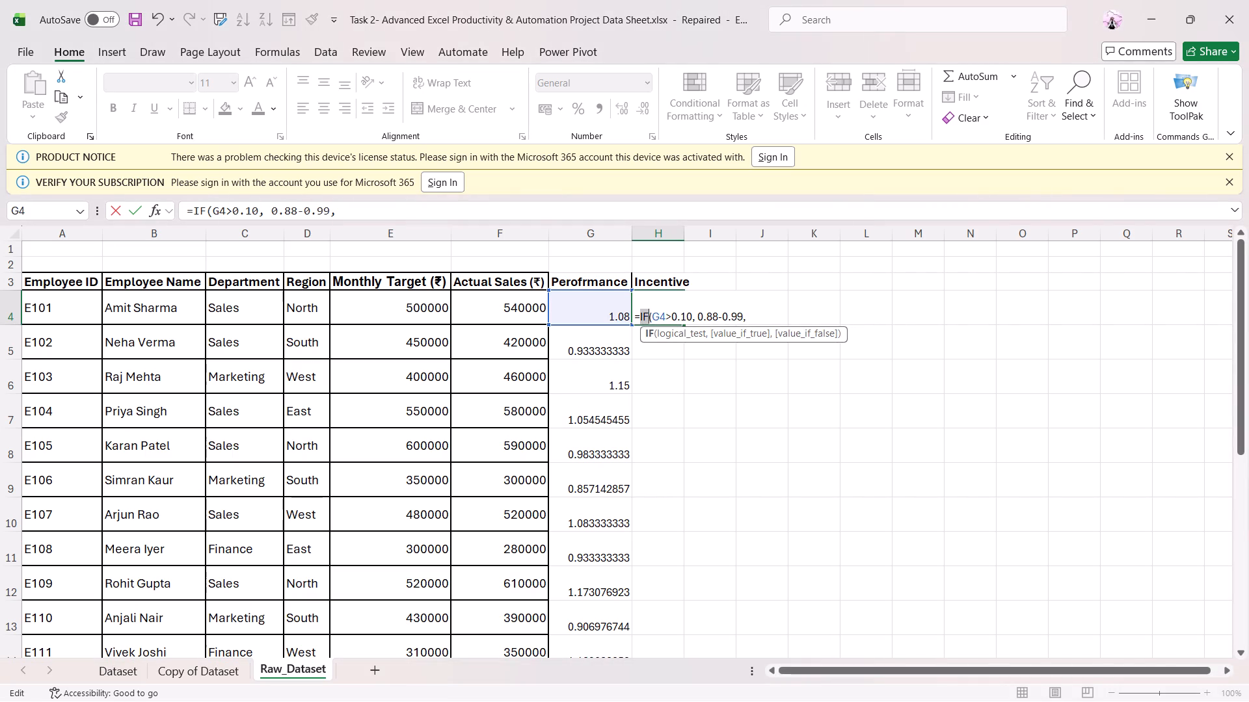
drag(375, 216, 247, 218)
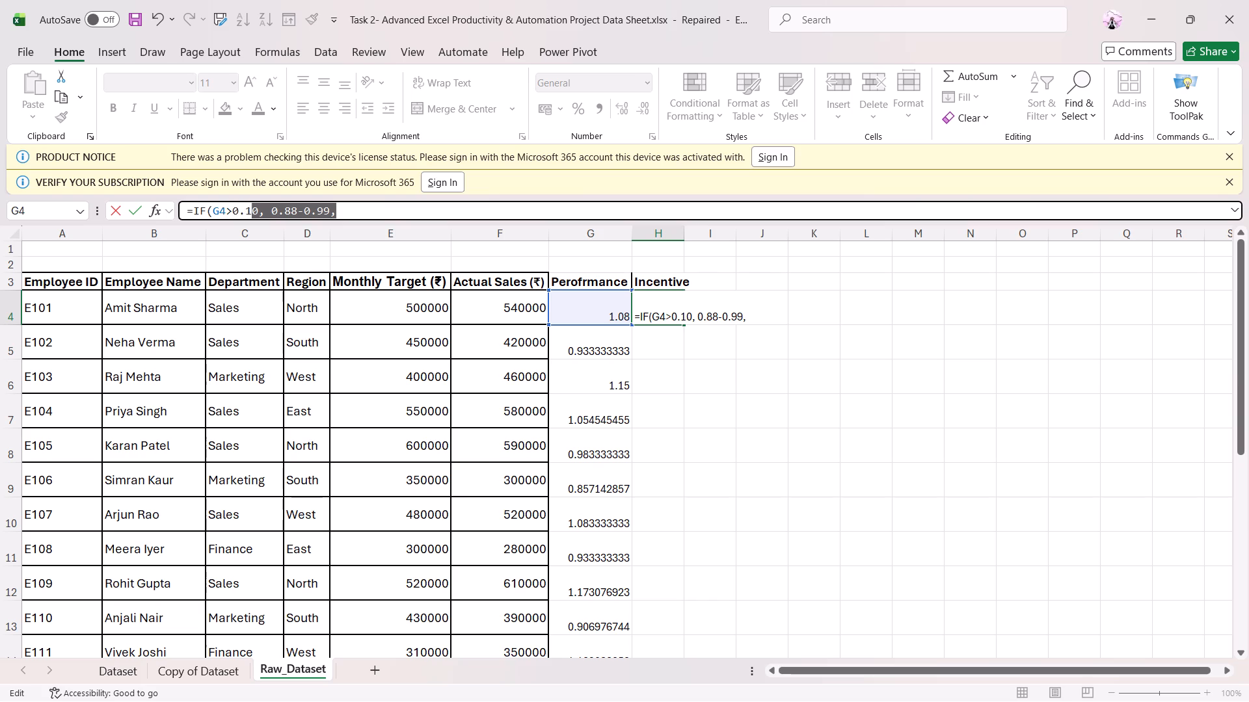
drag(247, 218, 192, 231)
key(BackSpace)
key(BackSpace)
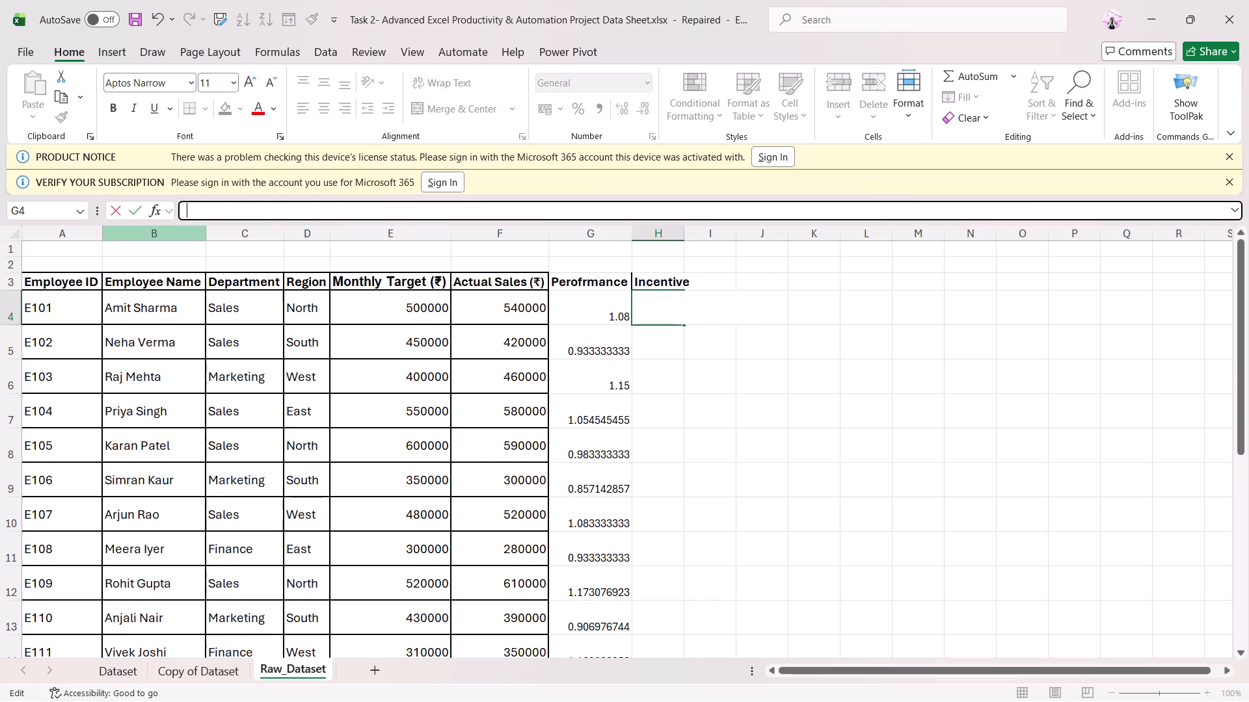
Check the brief's incentive calculation rules in Chrome, and return to cell H4 in Excel.
click(764, 686)
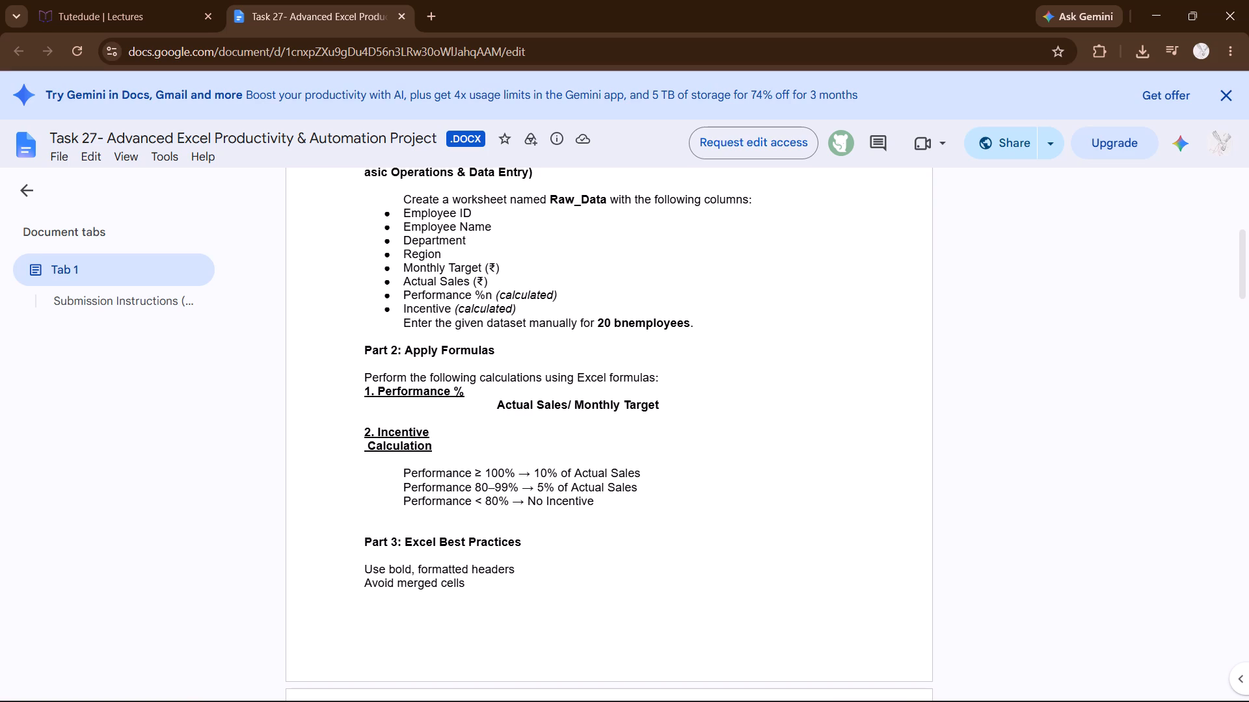
drag(732, 550, 794, 591)
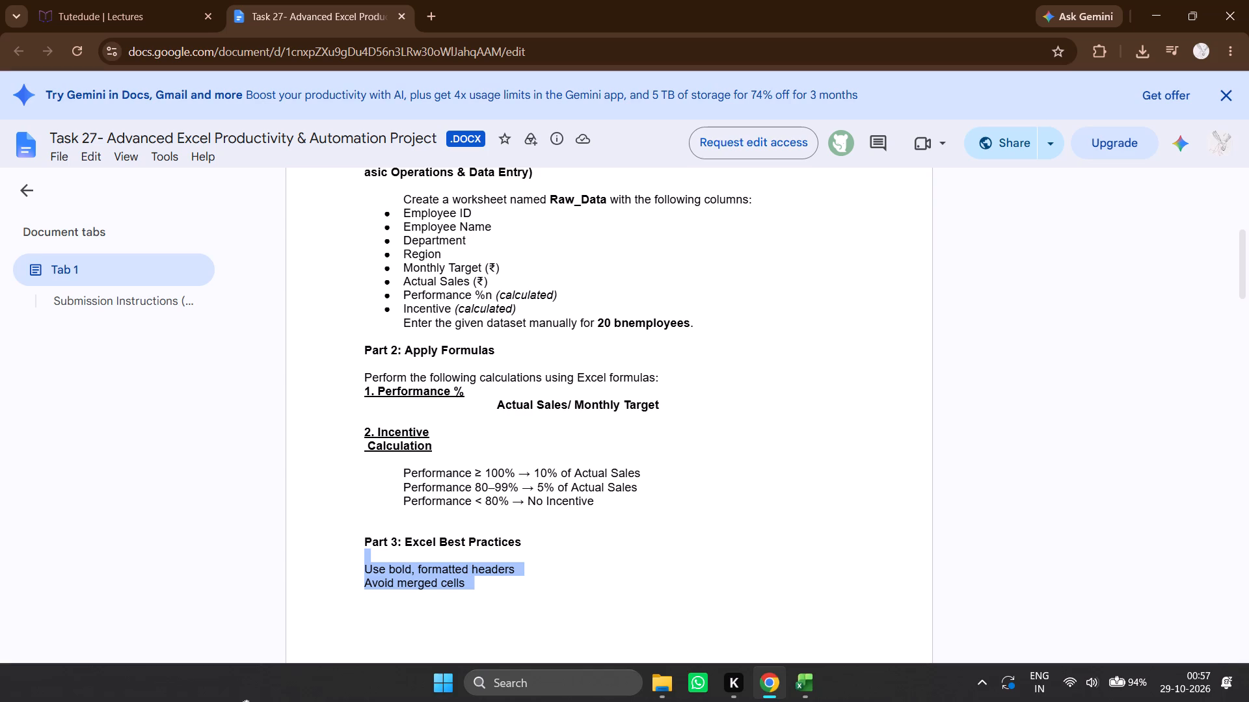
click(811, 694)
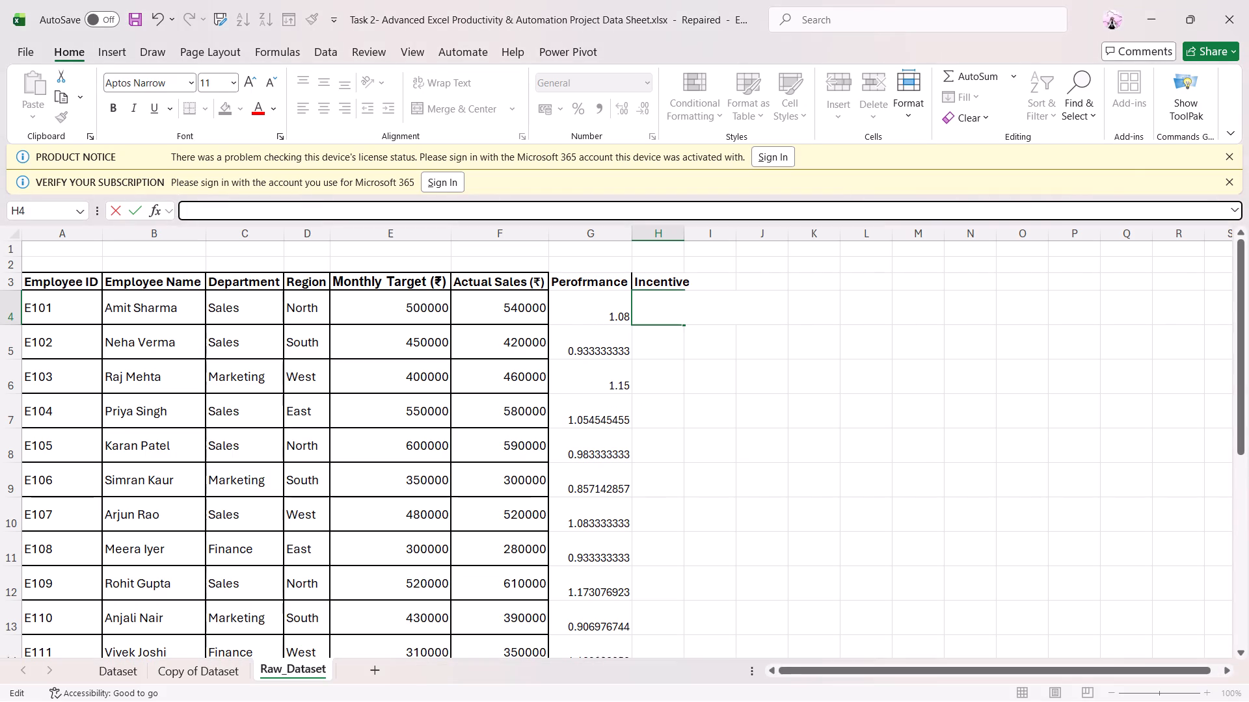
Start the incentive formula in H4 with IFS and its first condition and result: =IFS(E4>1, C2*0.10.
text(=ifs)
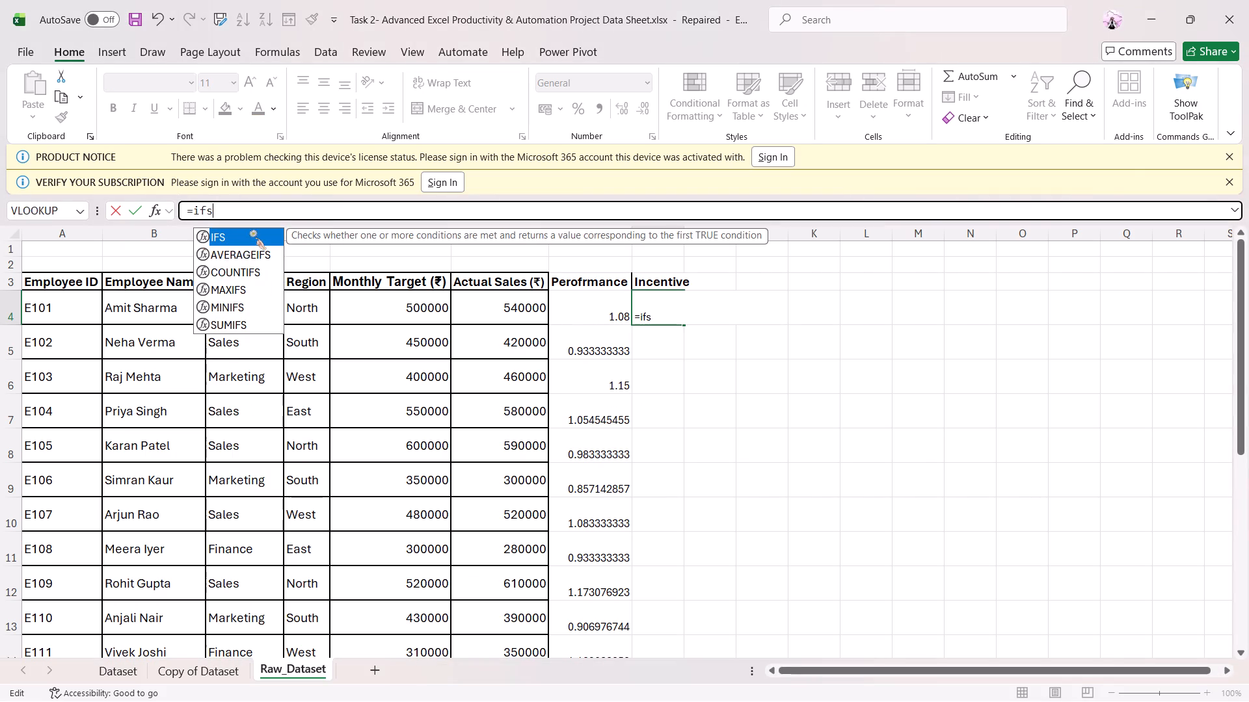
double_click(252, 239)
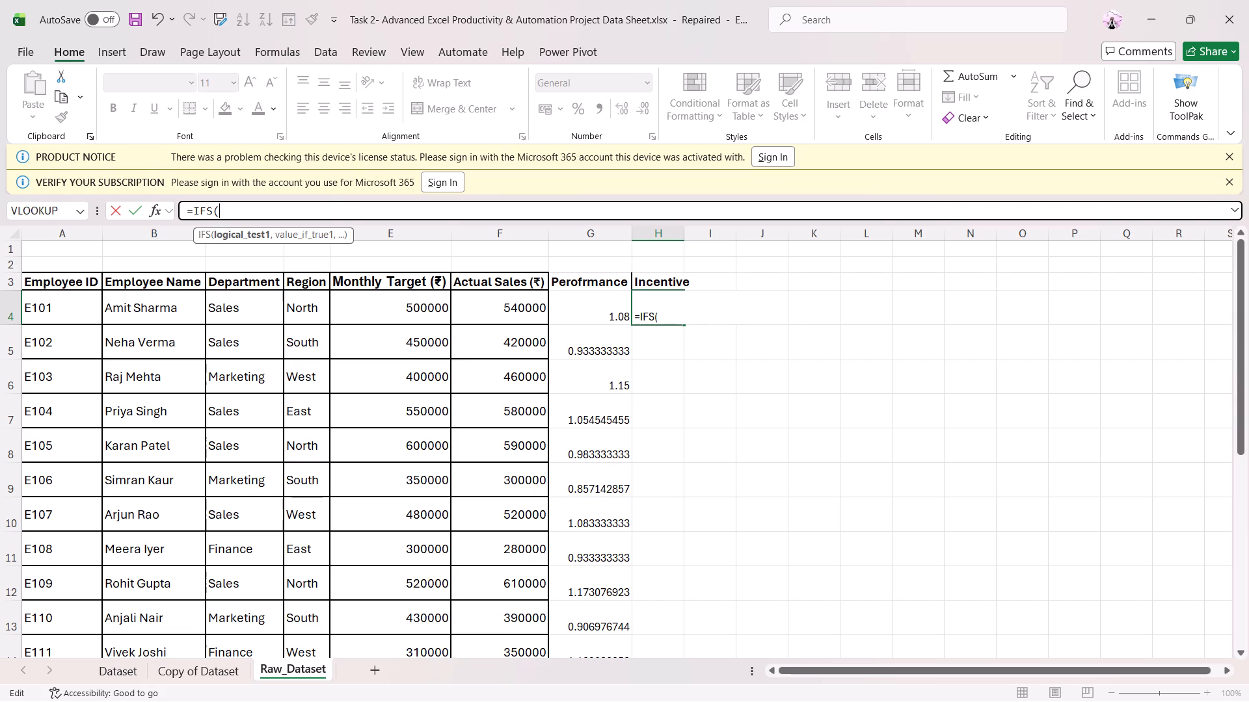
click(410, 305)
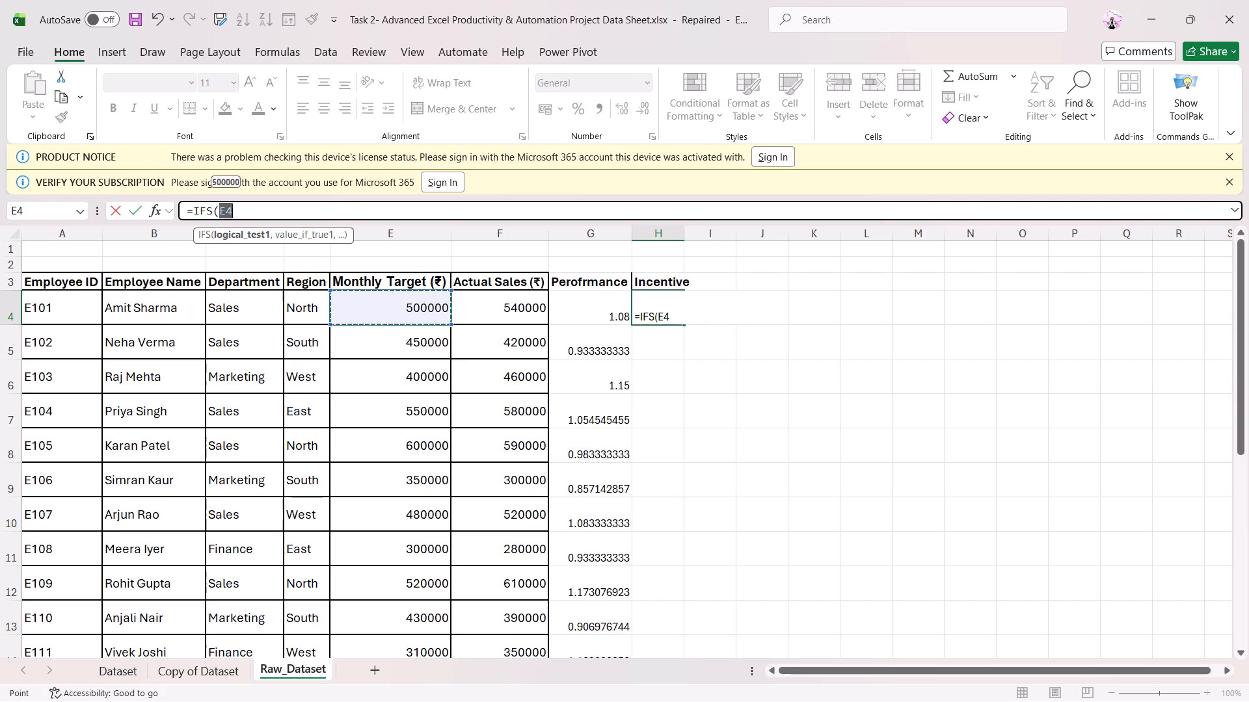
text(>1)
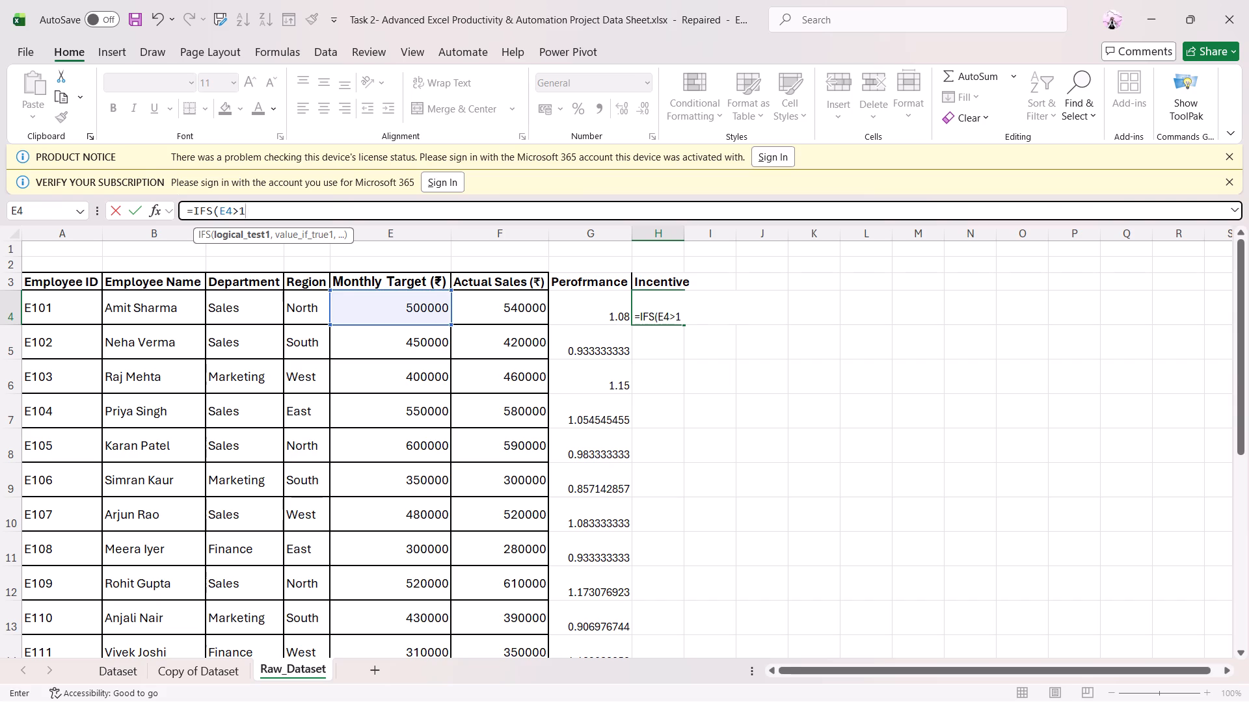
key(comma)
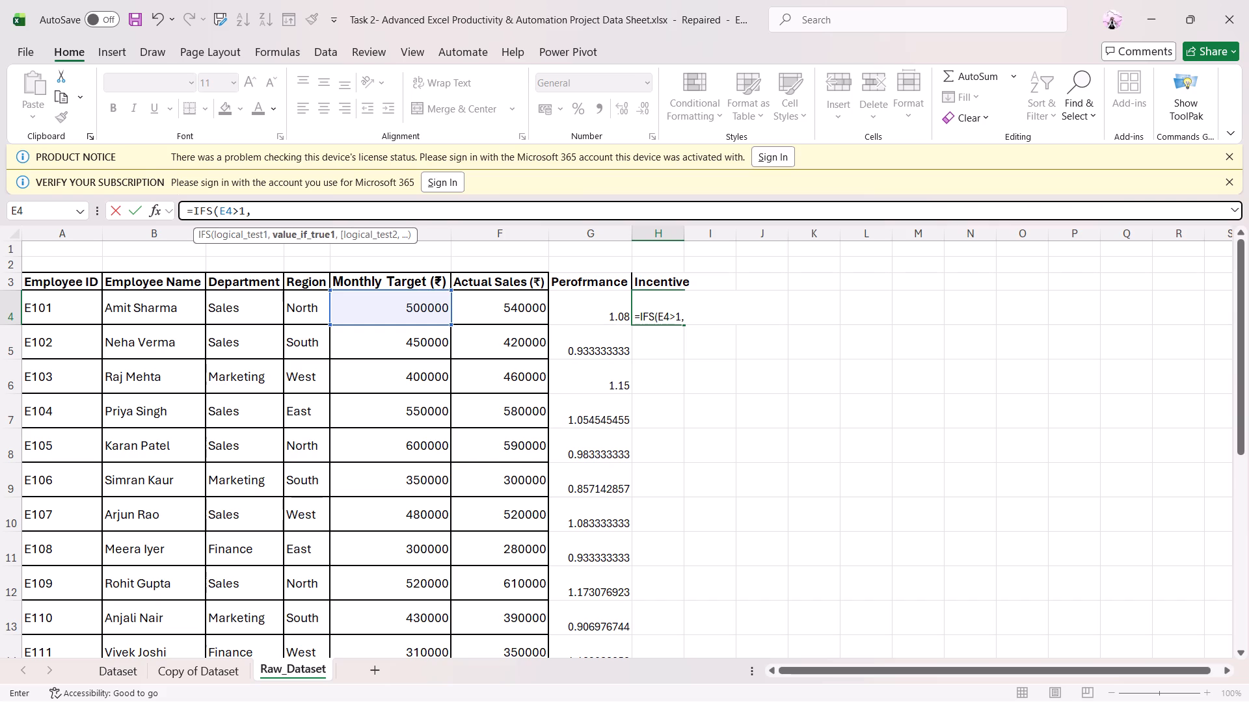
key(space)
click(276, 310)
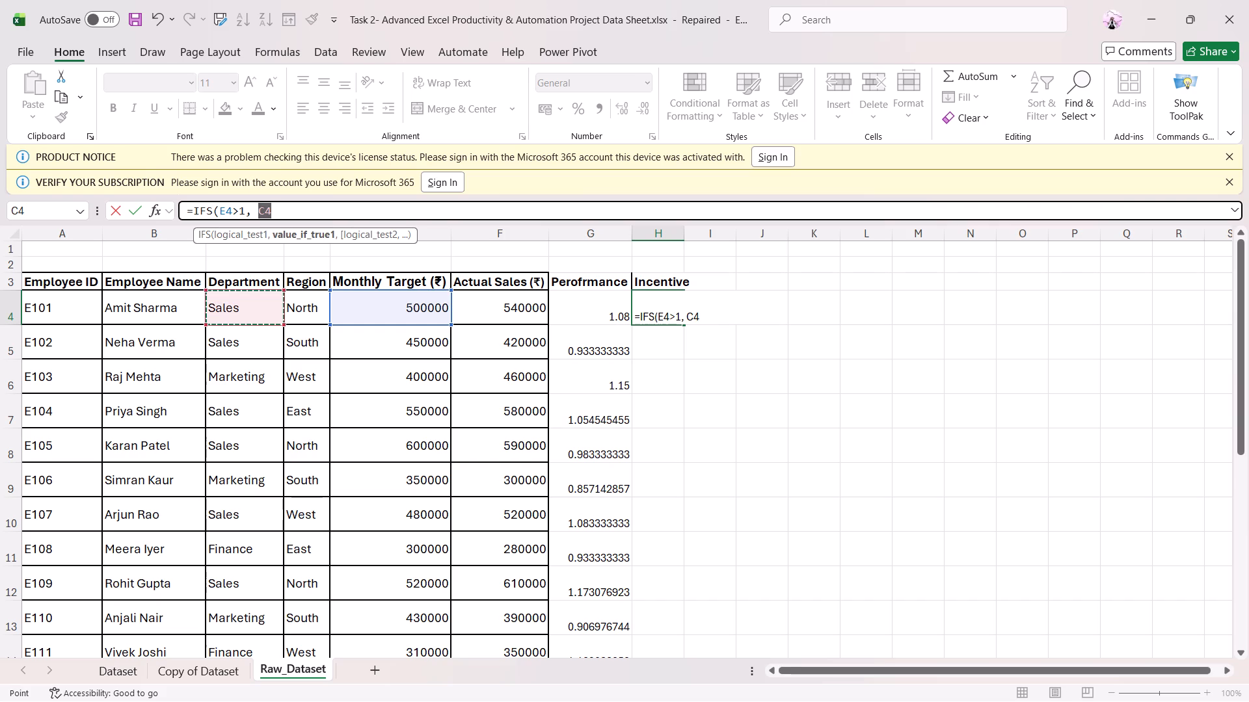
key(ctrl+8)
key(shift+asterisk)
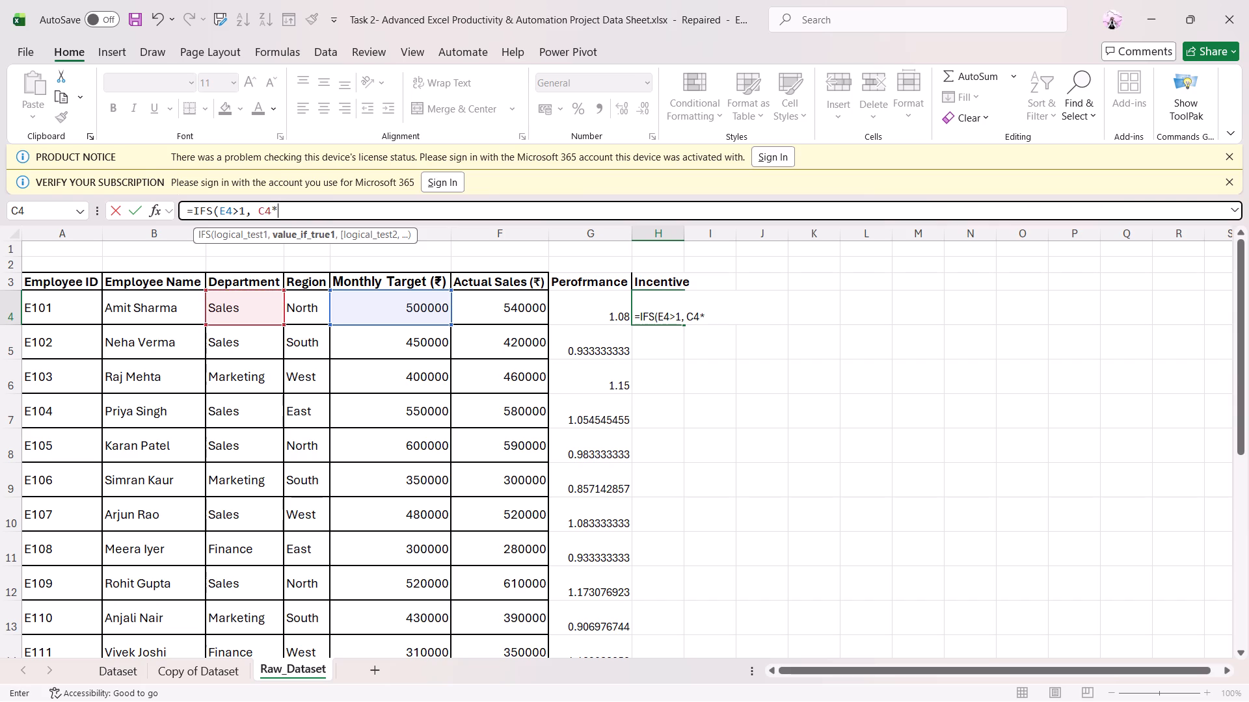
click(699, 324)
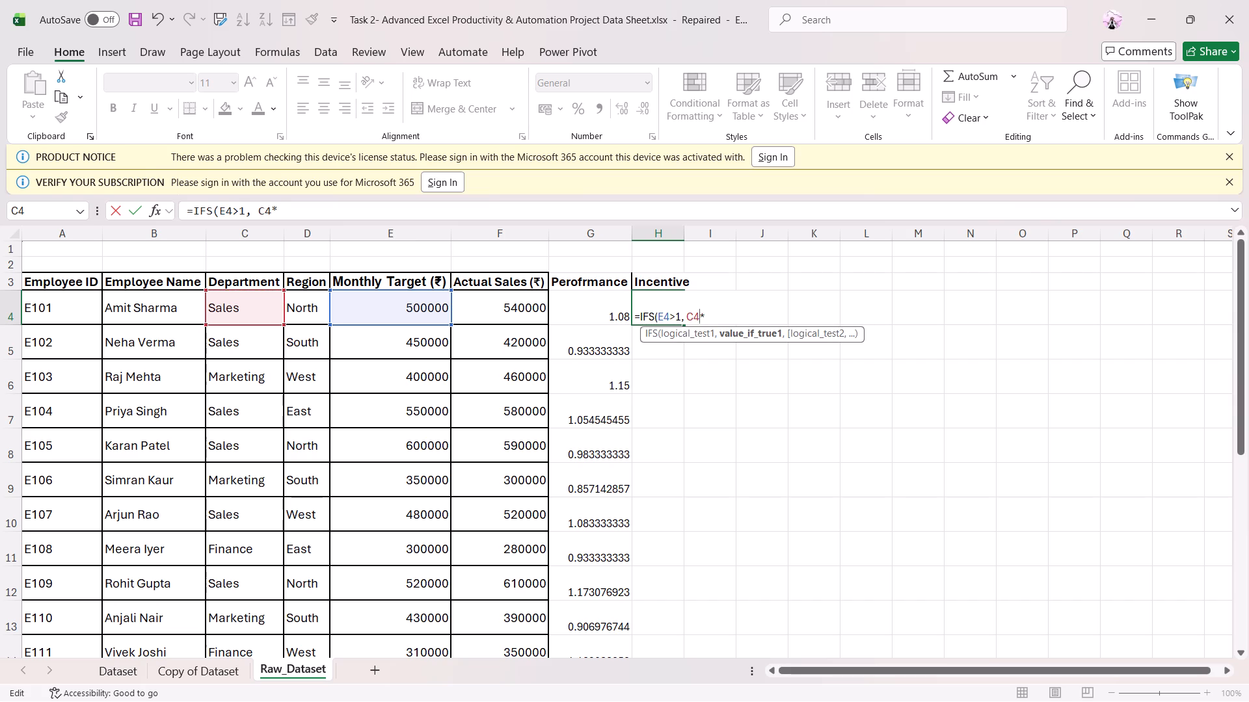
key(BackSpace)
key(2)
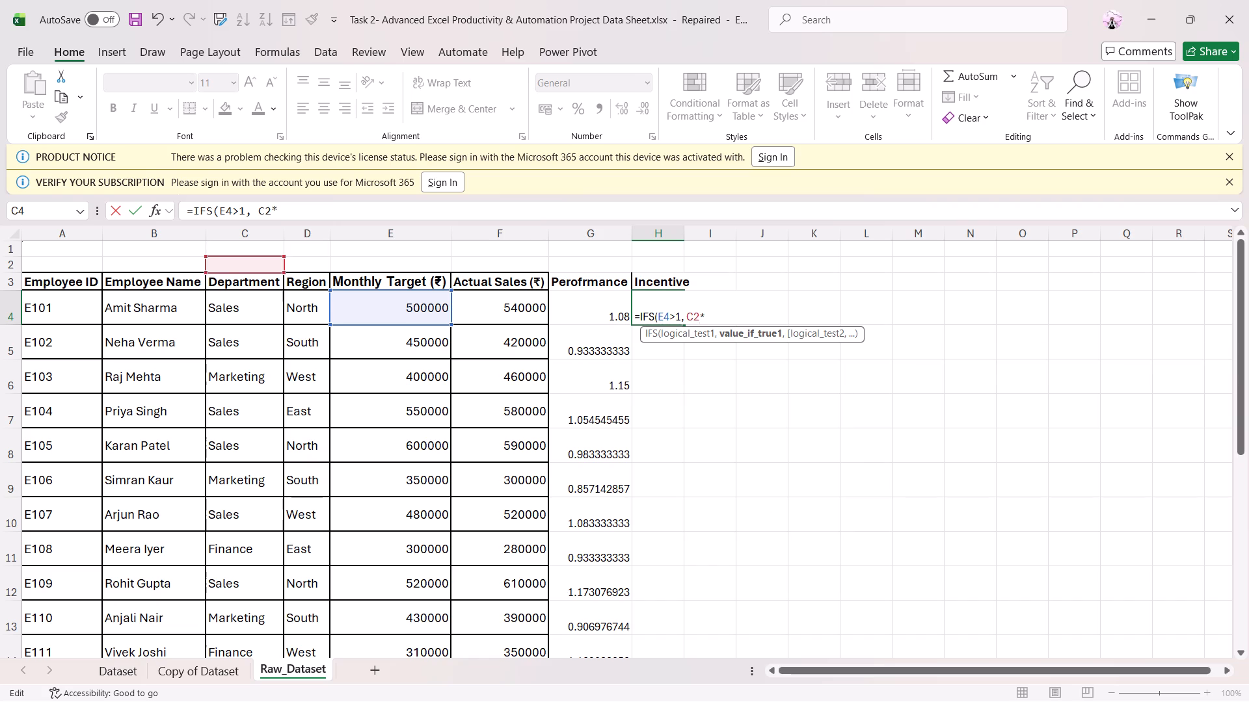
key(Right)
text(0.10)
Add the second condition and result to the H4 formula: E2>+0.80,C2*0.5.
key(comma)
key(space)
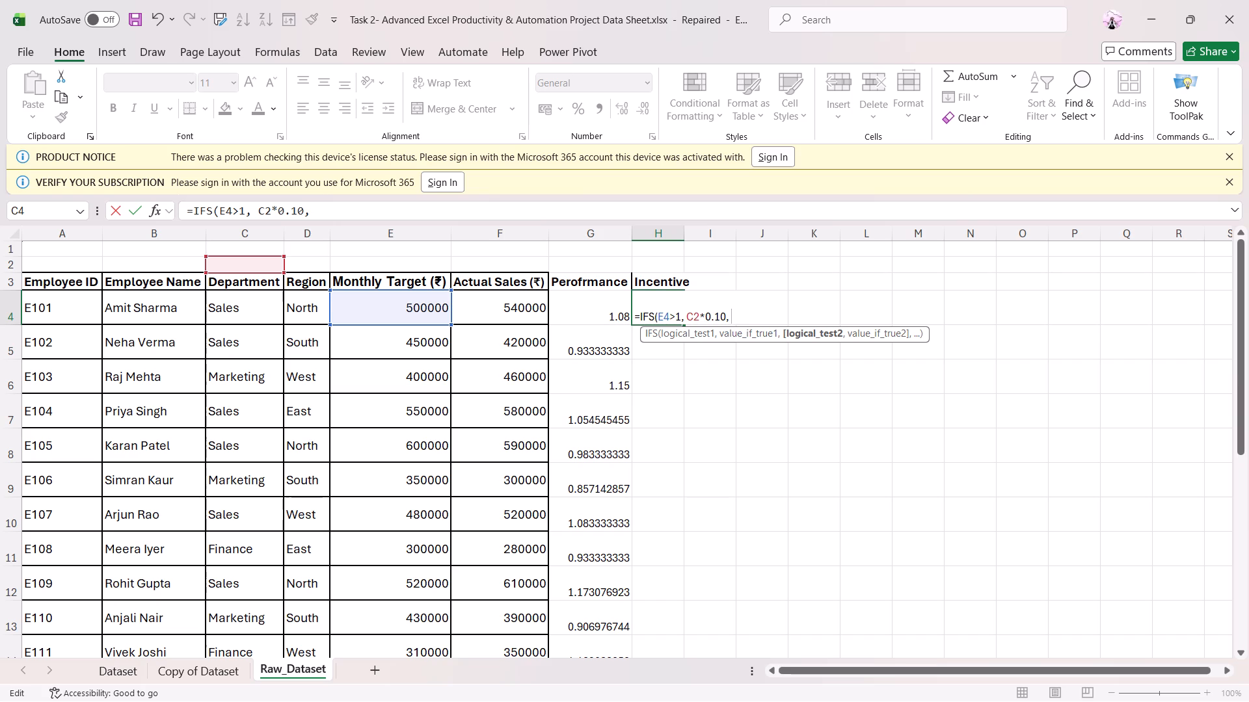
key(e)
key(2)
key(BackSpace)
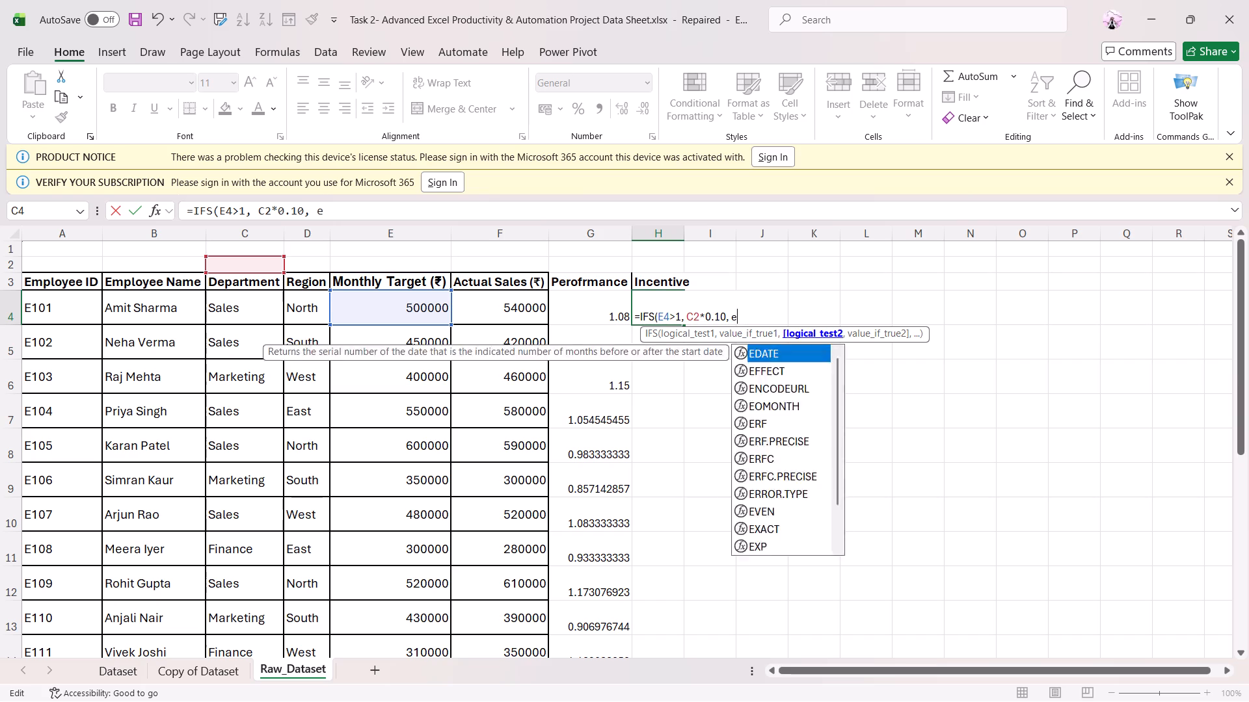
key(BackSpace)
key(w)
key(BackSpace)
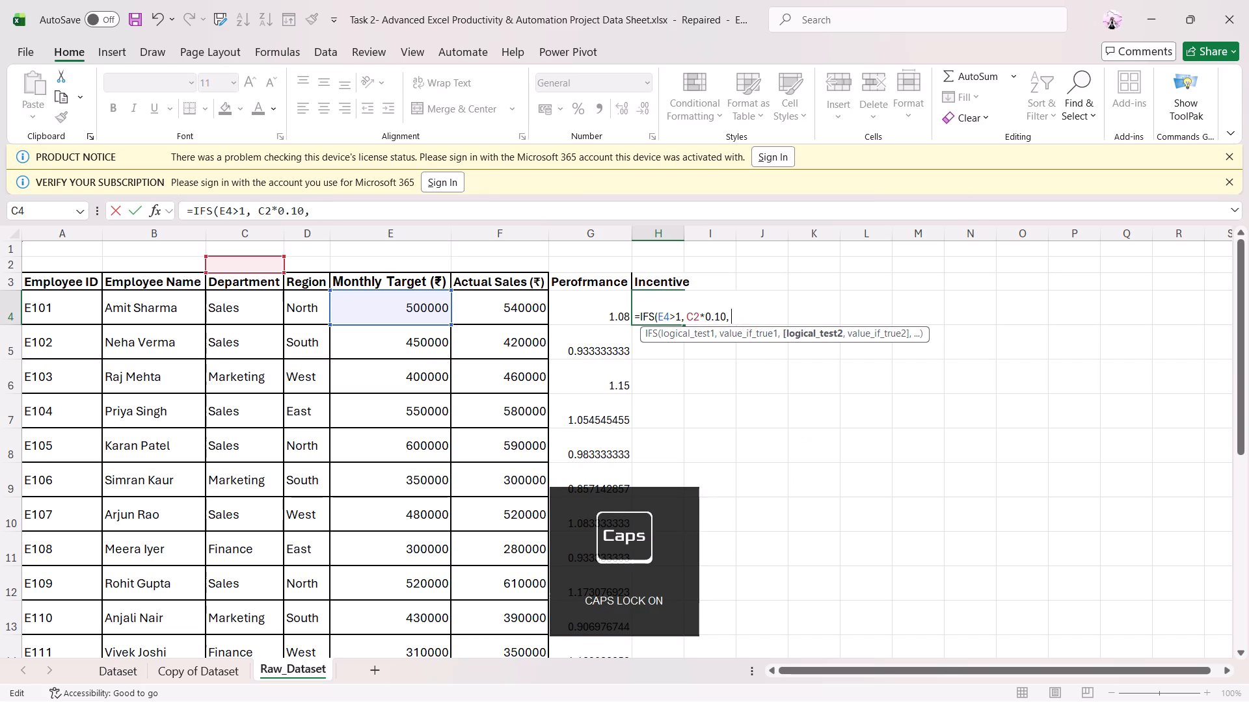
text(E2)
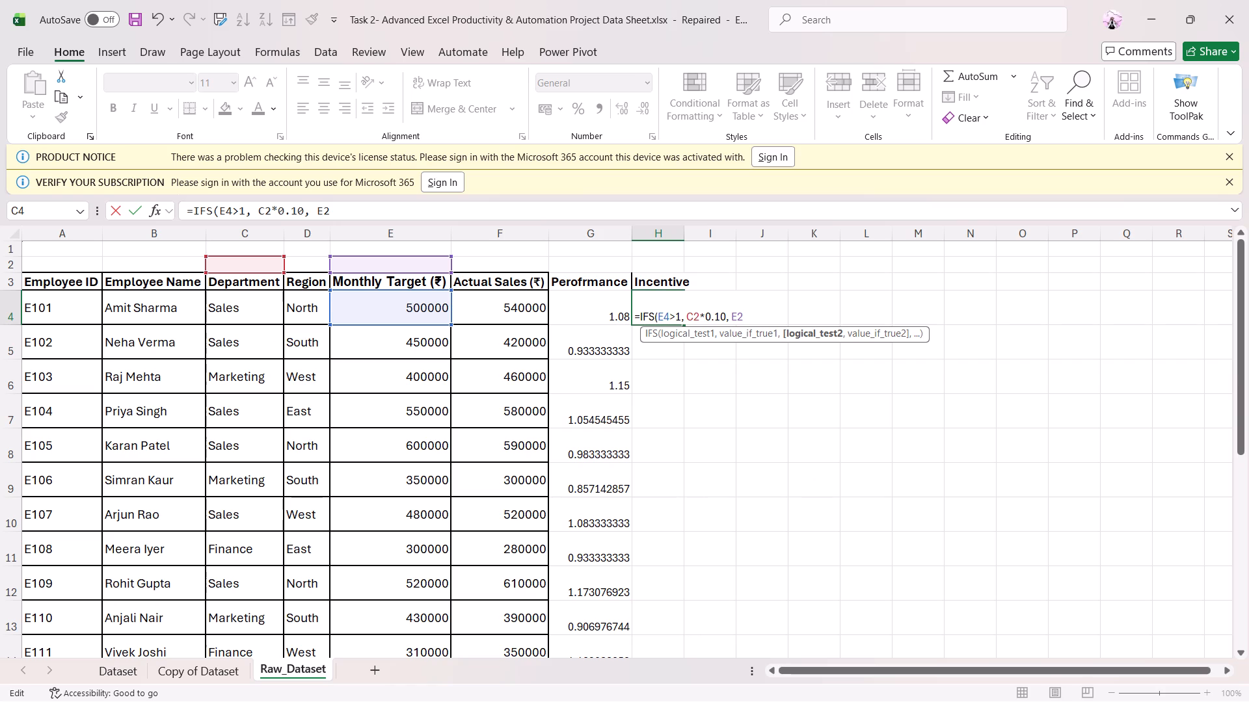
text(>+)
text(0.80)
key(comma)
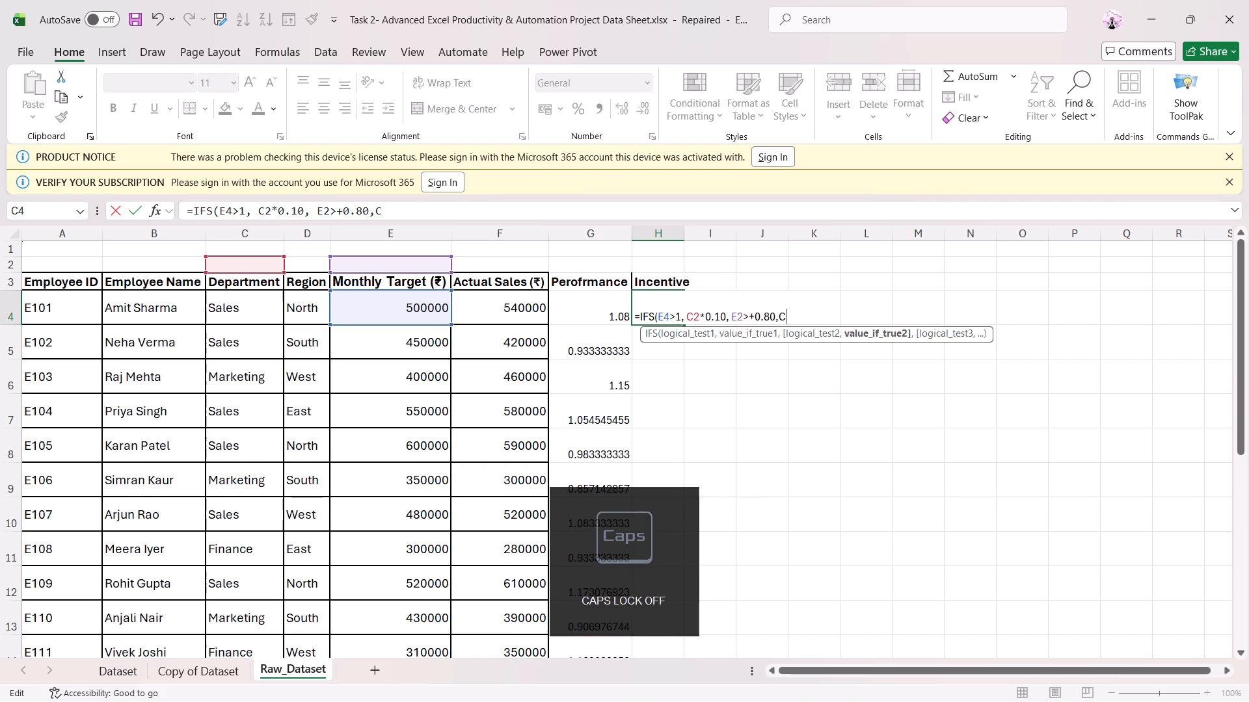
key(2)
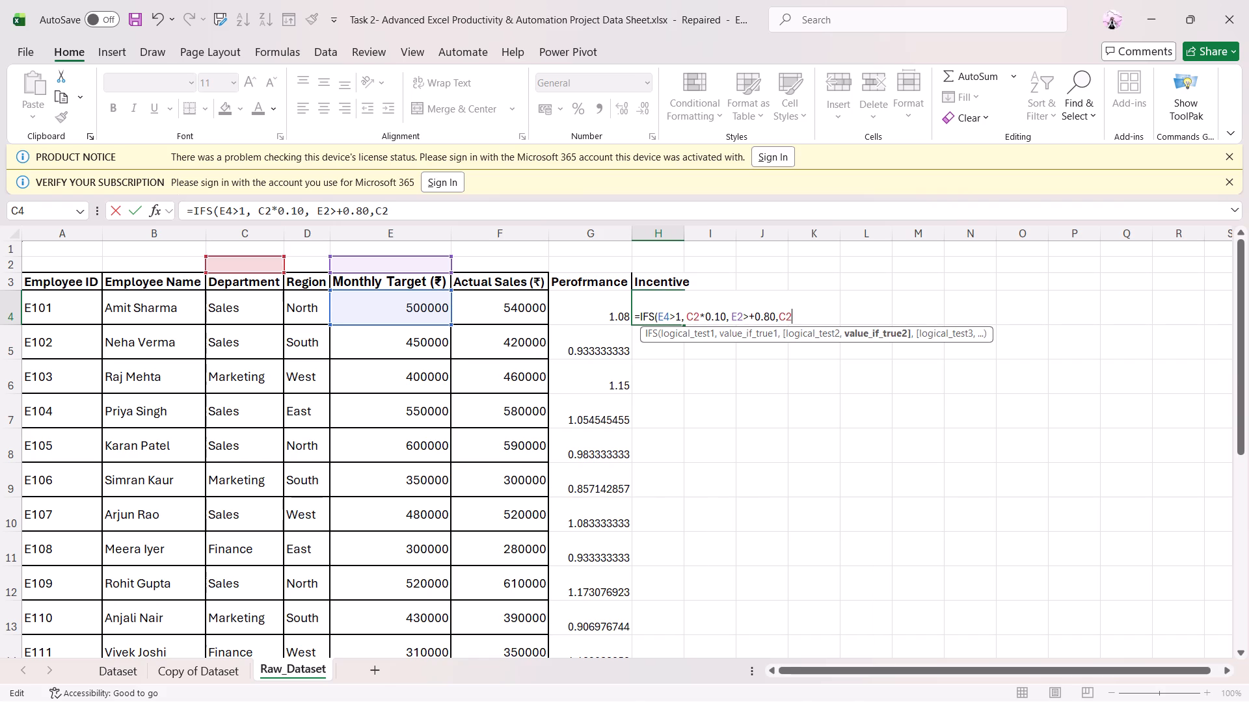
key(shift+asterisk)
text(0.5)
Add the final condition and result E4<0.80,0 to the IFS formula and enter it in H4.
key(comma)
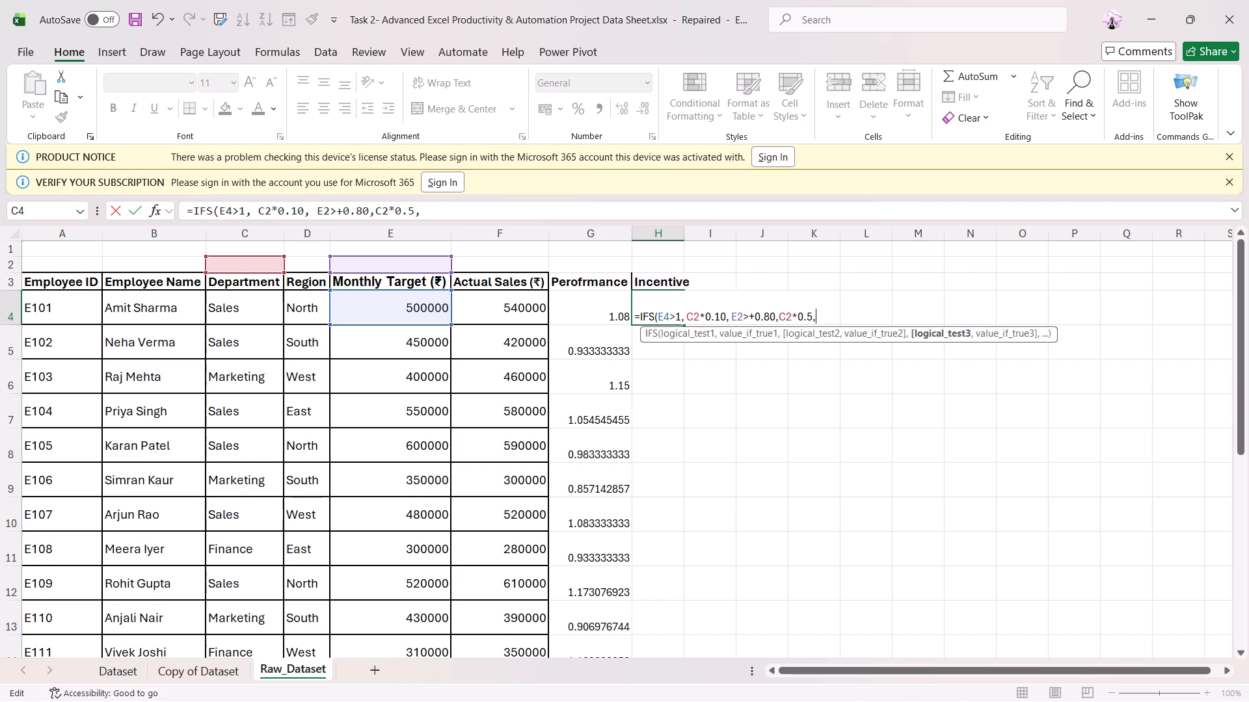
click(407, 318)
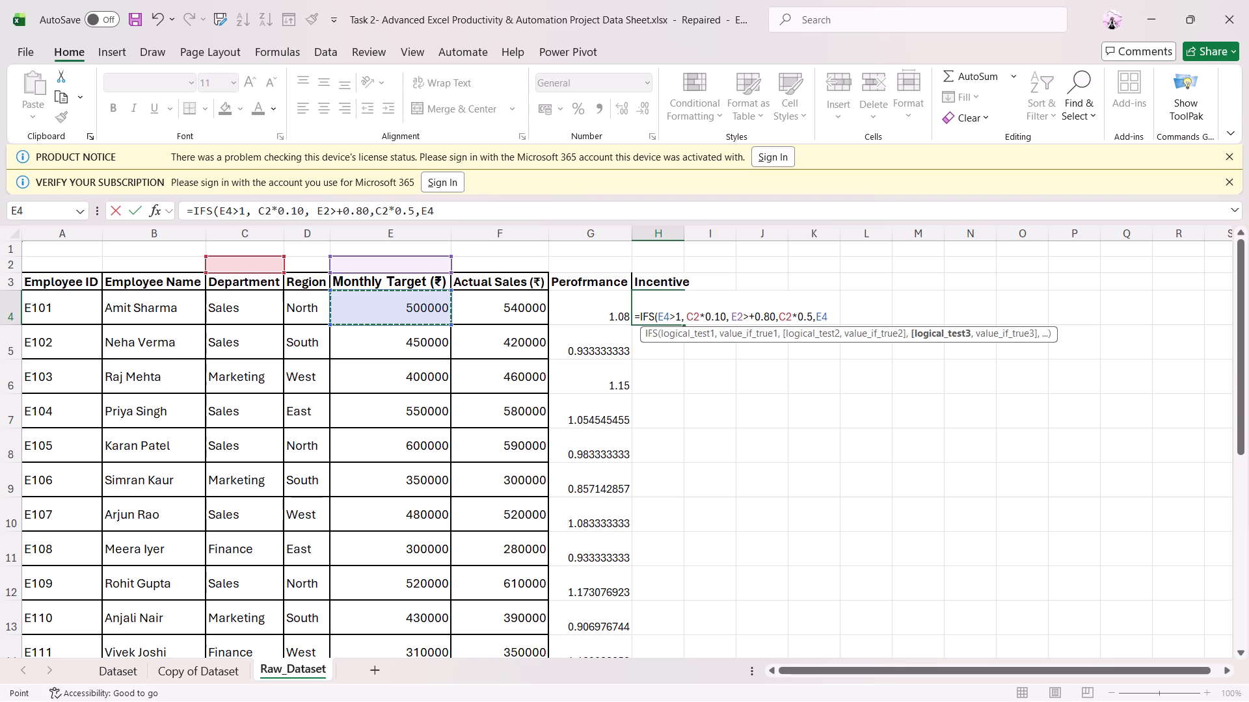
key(shift+less)
text(0.80,0)
key(Return)
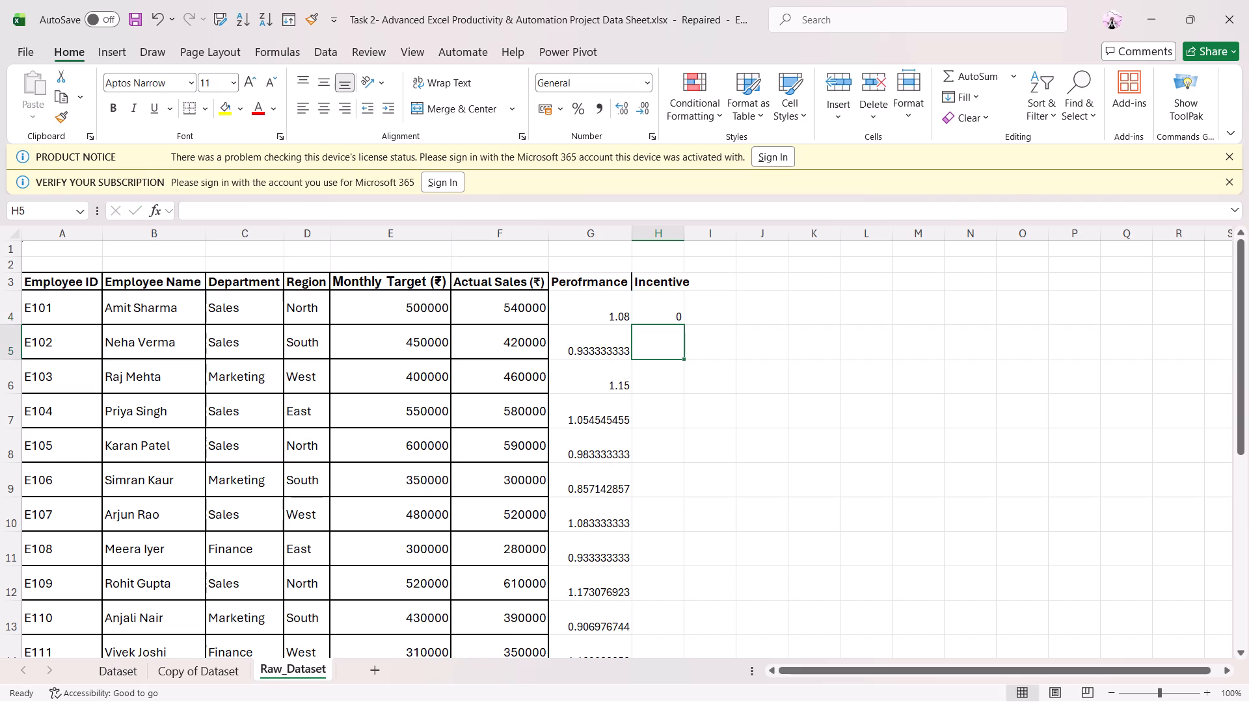
Fill the incentive formula from H4 down to H6.
drag(648, 308, 654, 309)
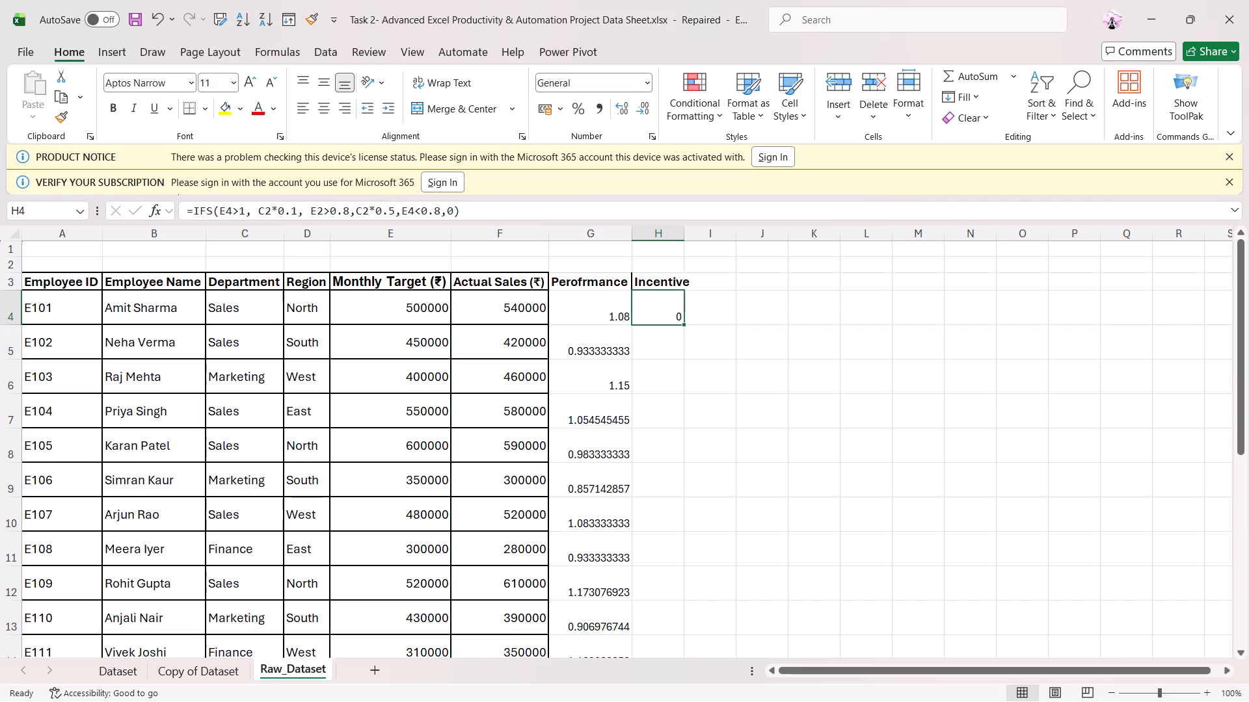
drag(687, 322, 687, 356)
click(660, 319)
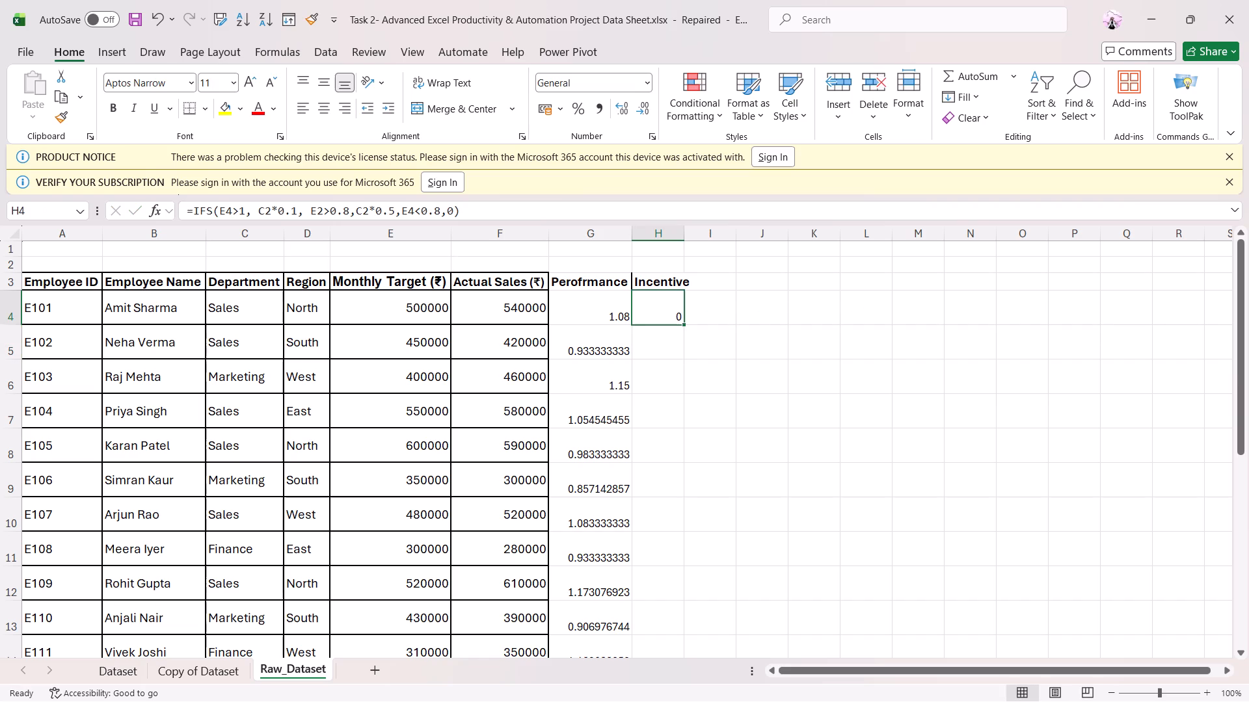
drag(683, 322, 682, 383)
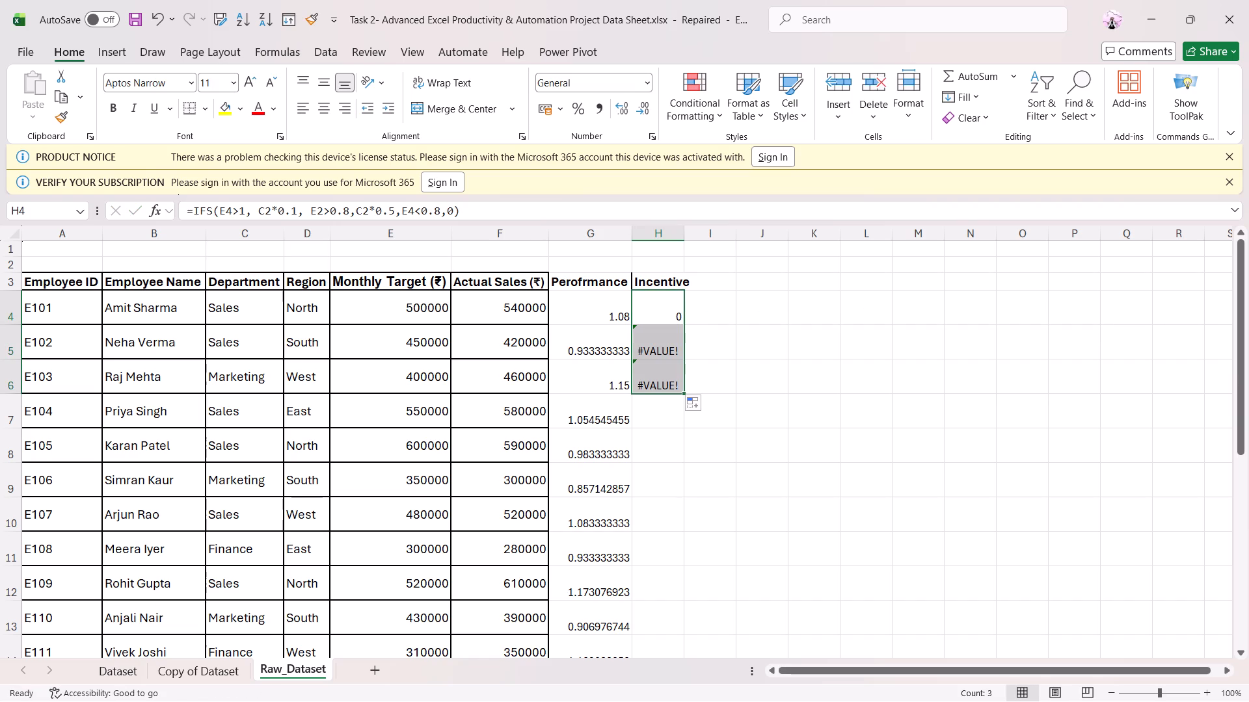
Inspect the incentive formulas in the filled cells H5 and H6 and in the source cell H4.
click(648, 343)
click(680, 381)
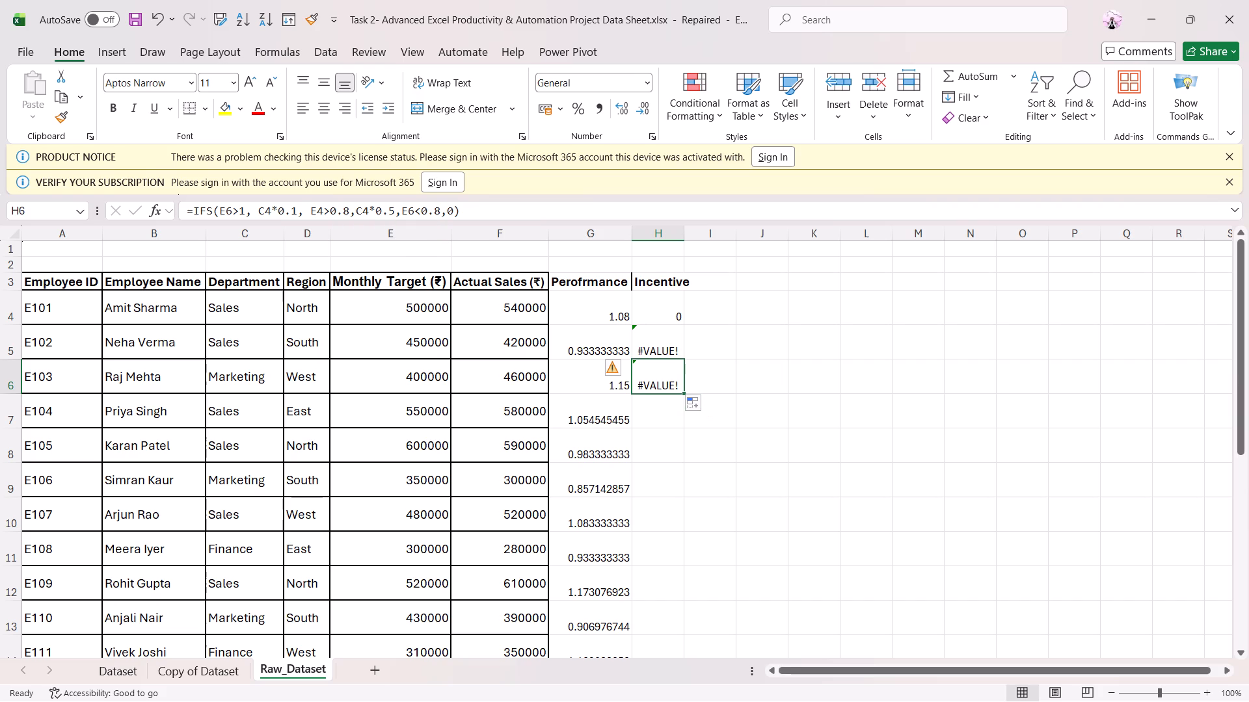
click(652, 315)
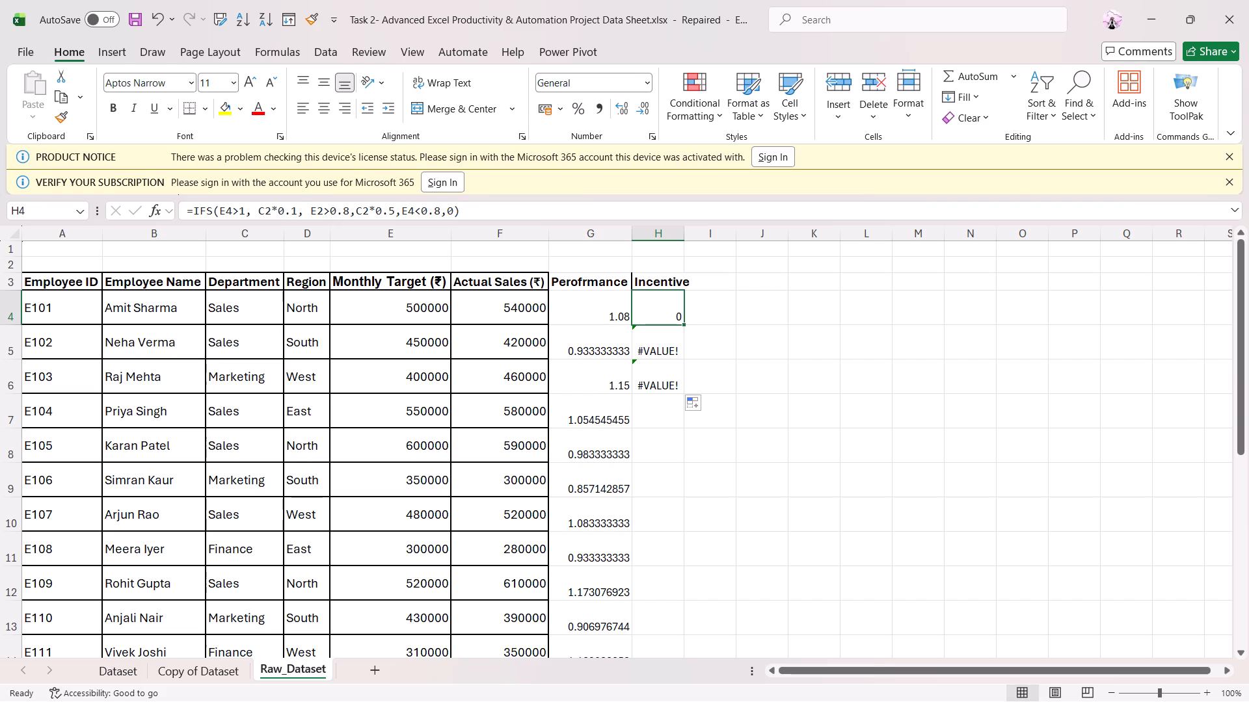
click(683, 323)
click(677, 326)
click(678, 326)
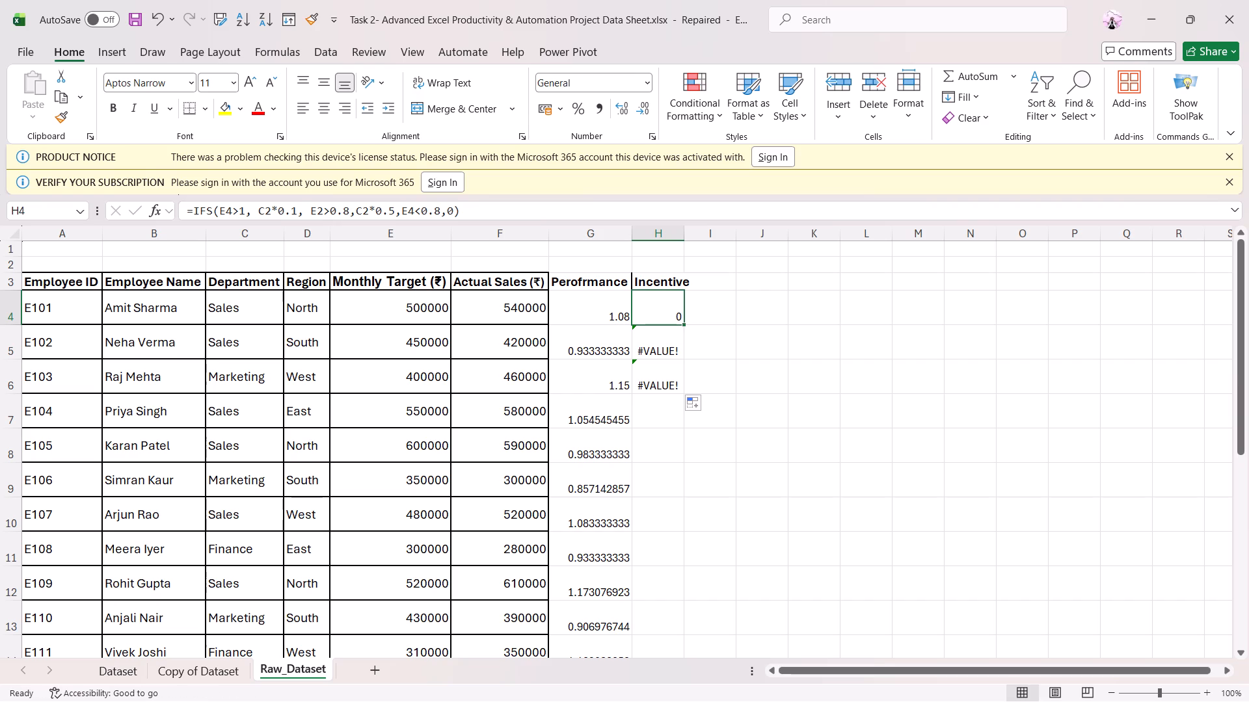
Fill the incentive formula from H4 down to H23, the last employee row.
double_click(683, 325)
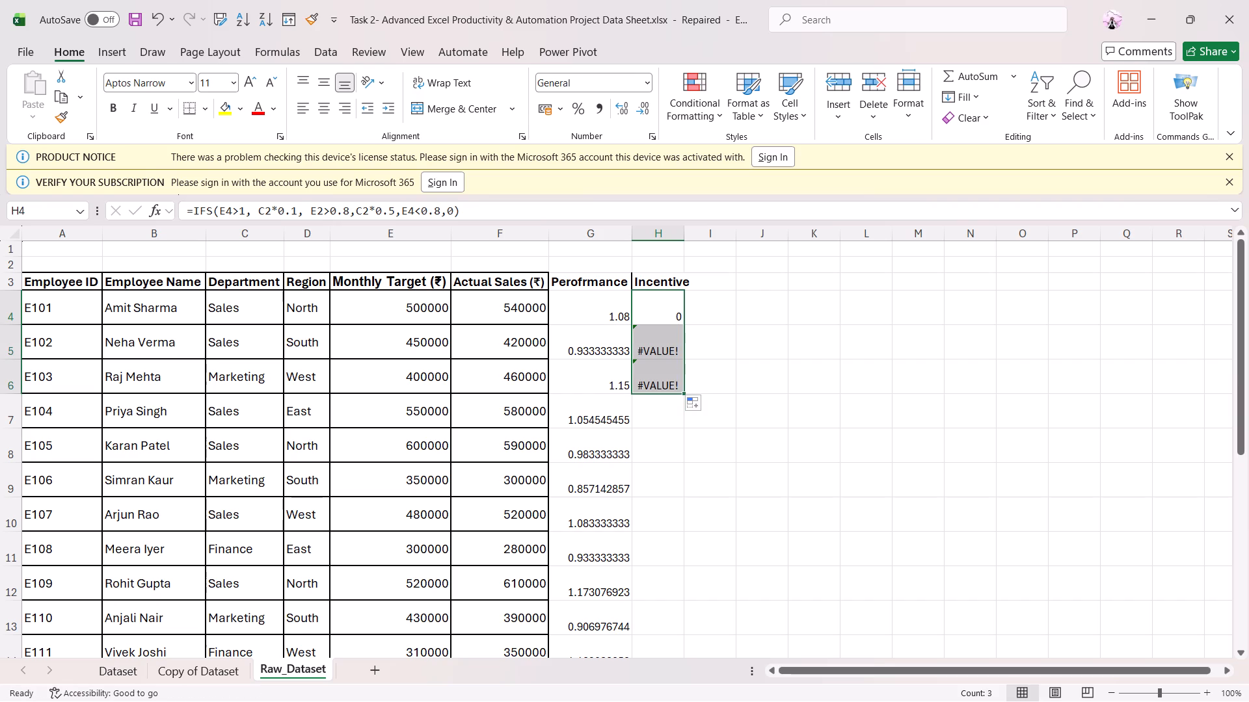
drag(682, 395, 672, 597)
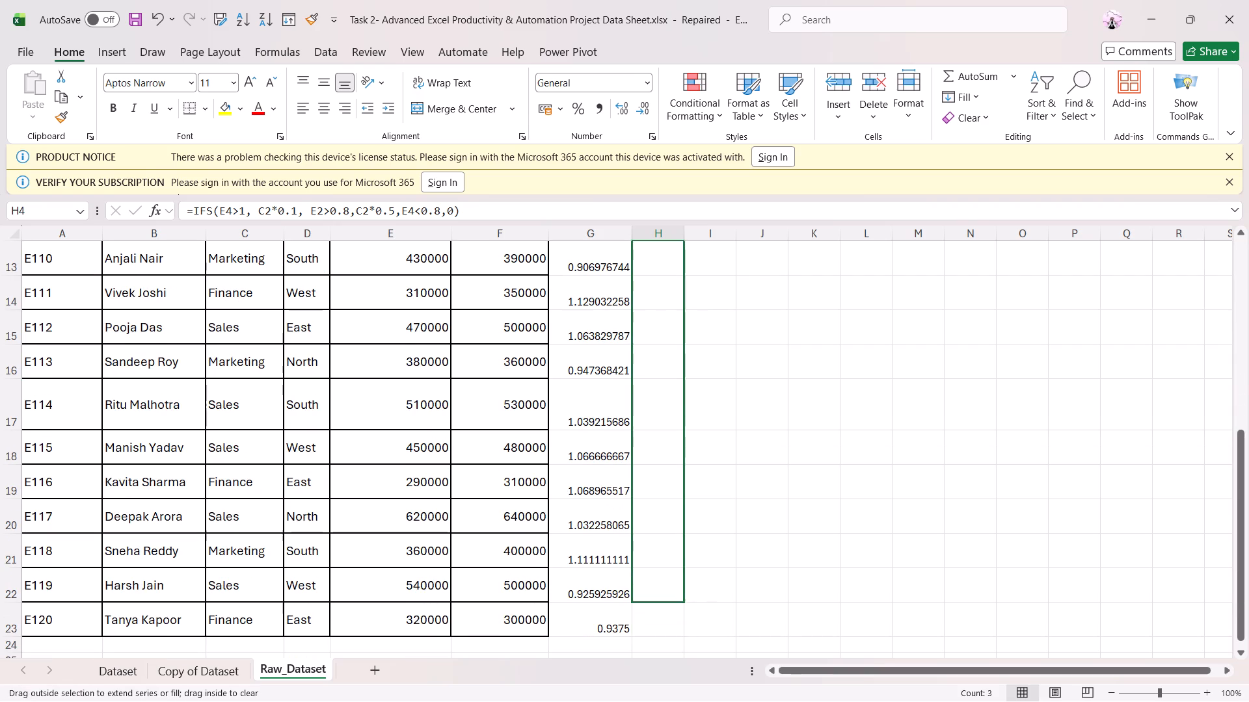
drag(672, 597, 664, 627)
scroll(745, 489, up, 3)
scroll(816, 435, up, 8)
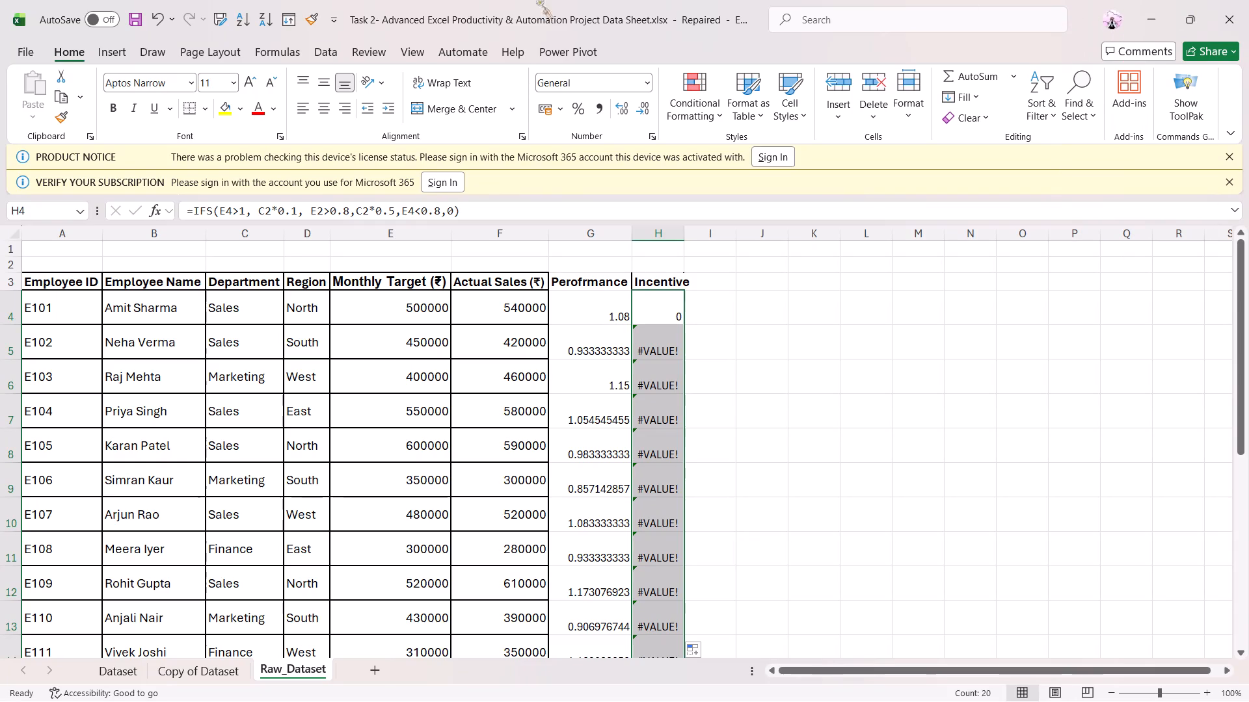
Change the first condition and result in the H4 incentive formula to G4>1, F4*0.1.
click(222, 211)
click(224, 214)
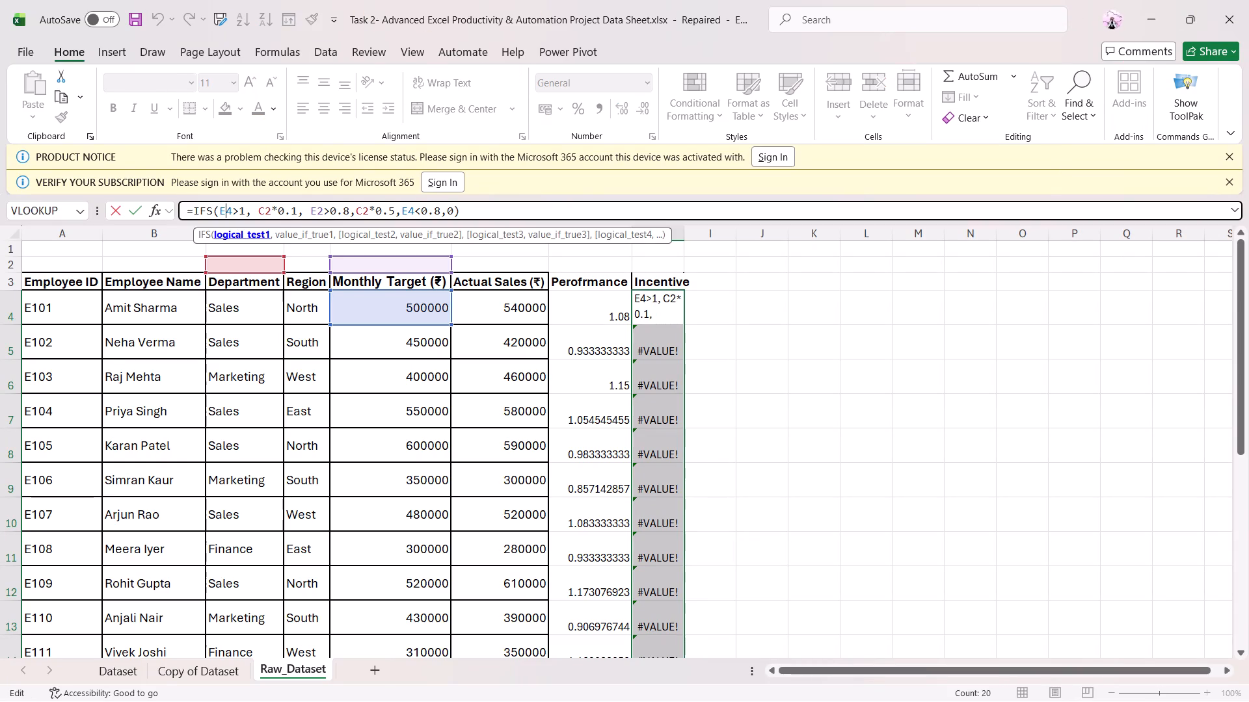
key(g)
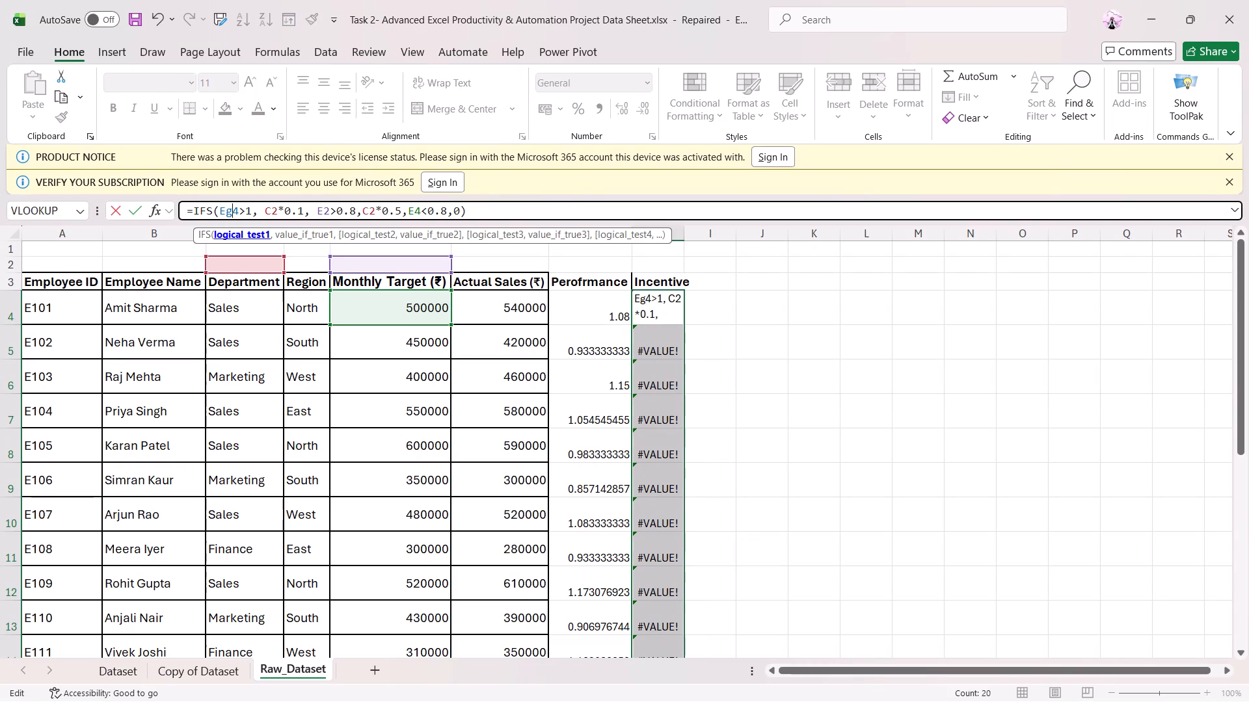
key(g)
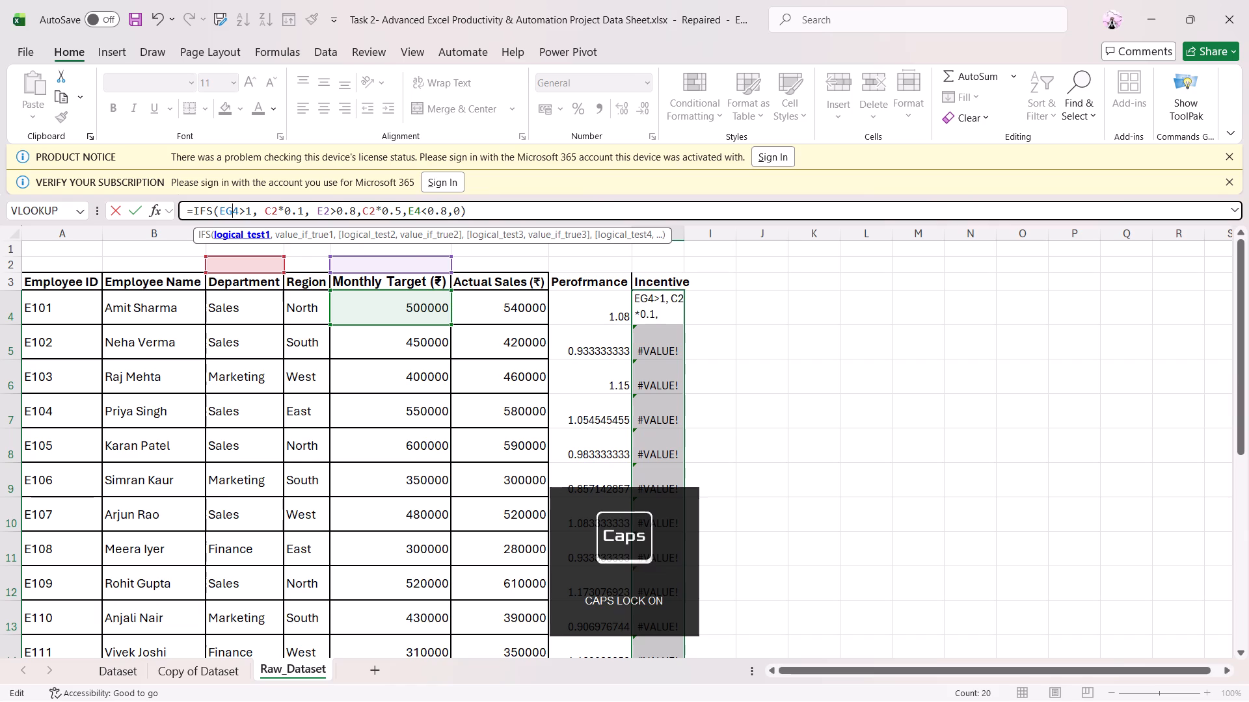
key(BackSpace)
key(BackSpace)
key(g)
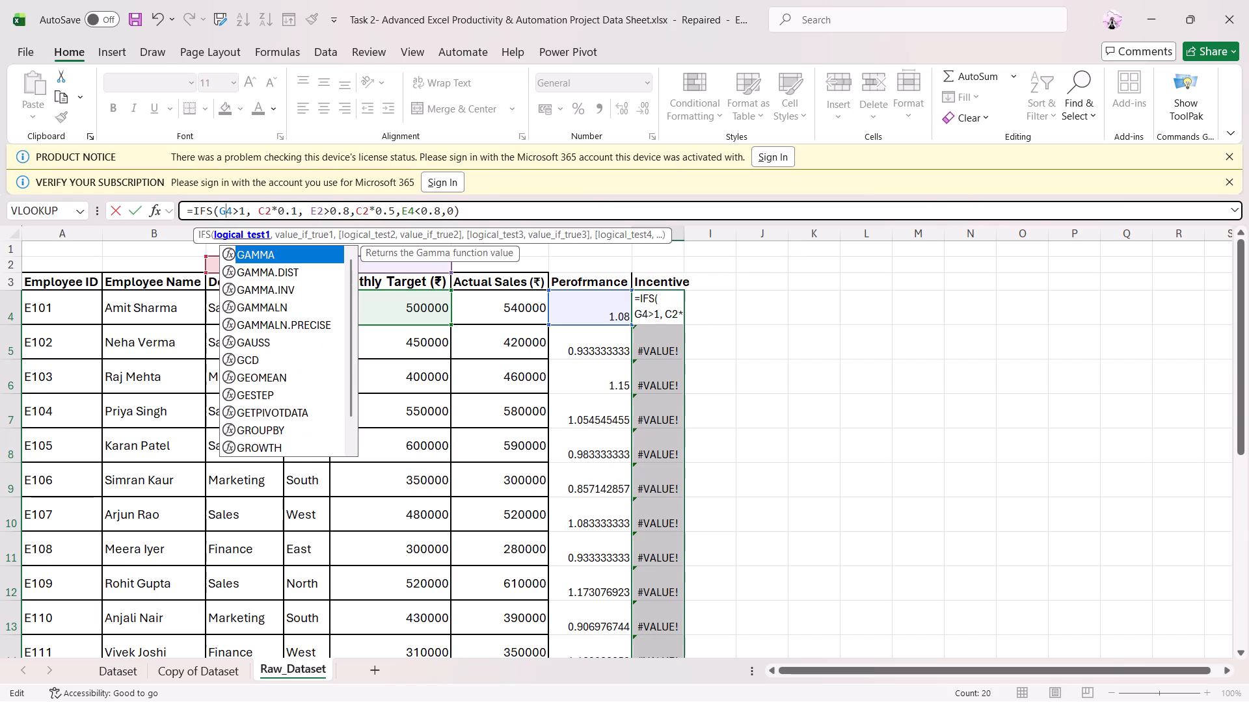
click(271, 211)
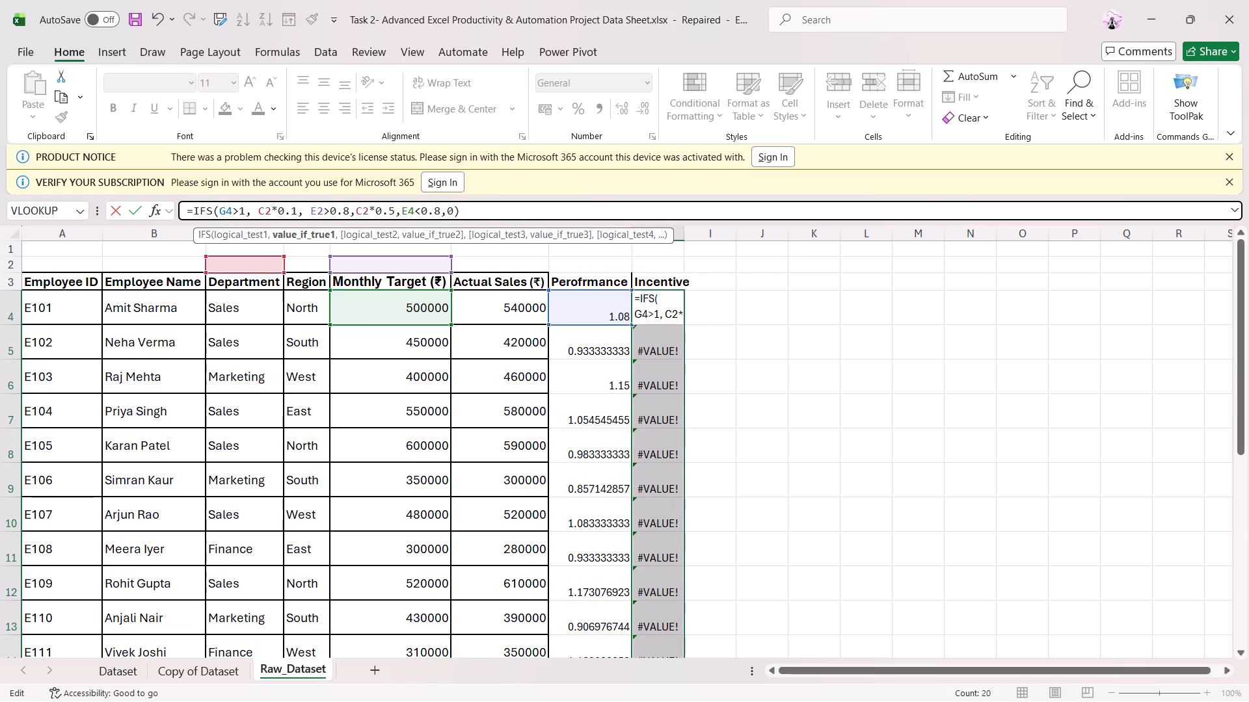
key(BackSpace)
key(BackSpace)
text(F4)
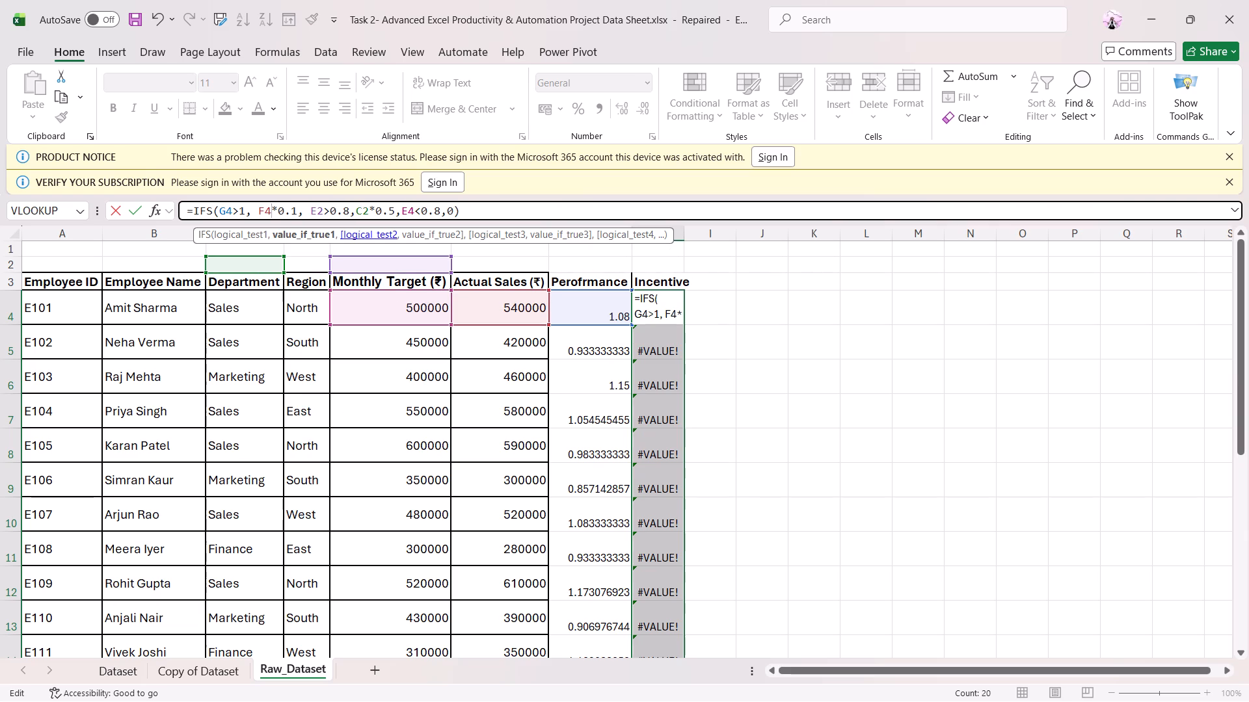
Change the remaining H4 conditions and results to G4>0.8,F2*0.5 and G4<0.8,0, and enter the formula.
click(323, 213)
key(BackSpace)
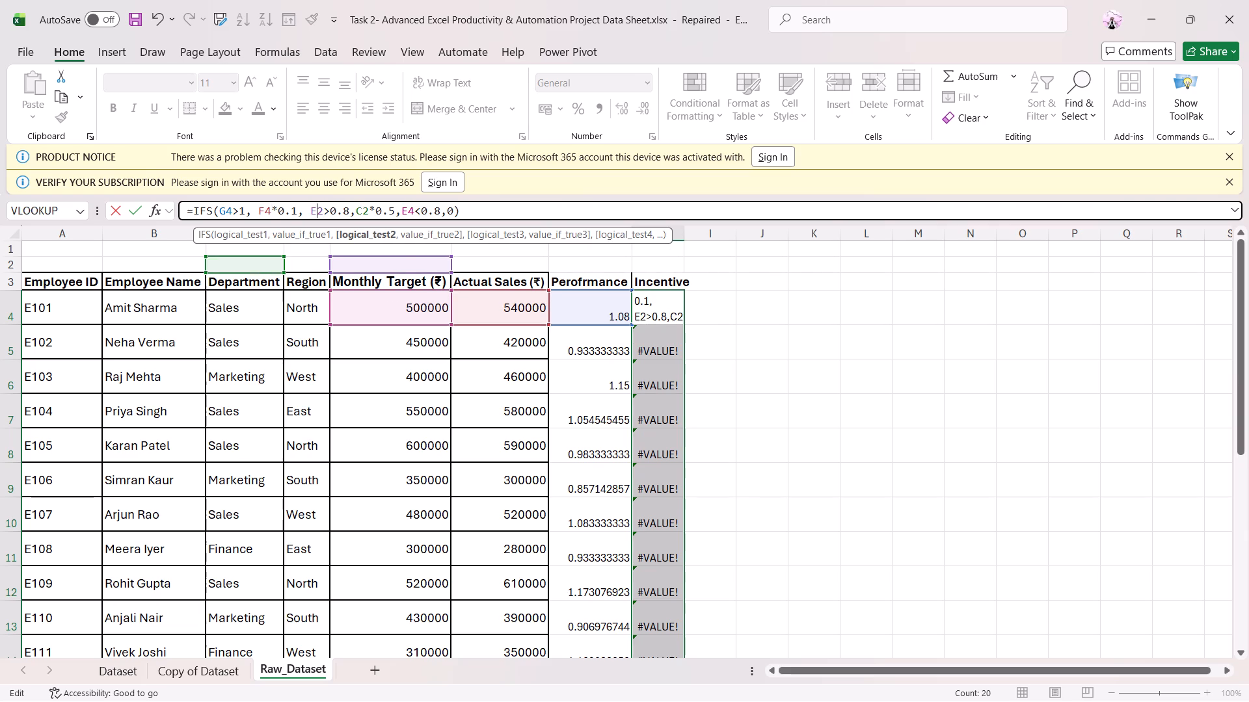
key(BackSpace)
text(G4)
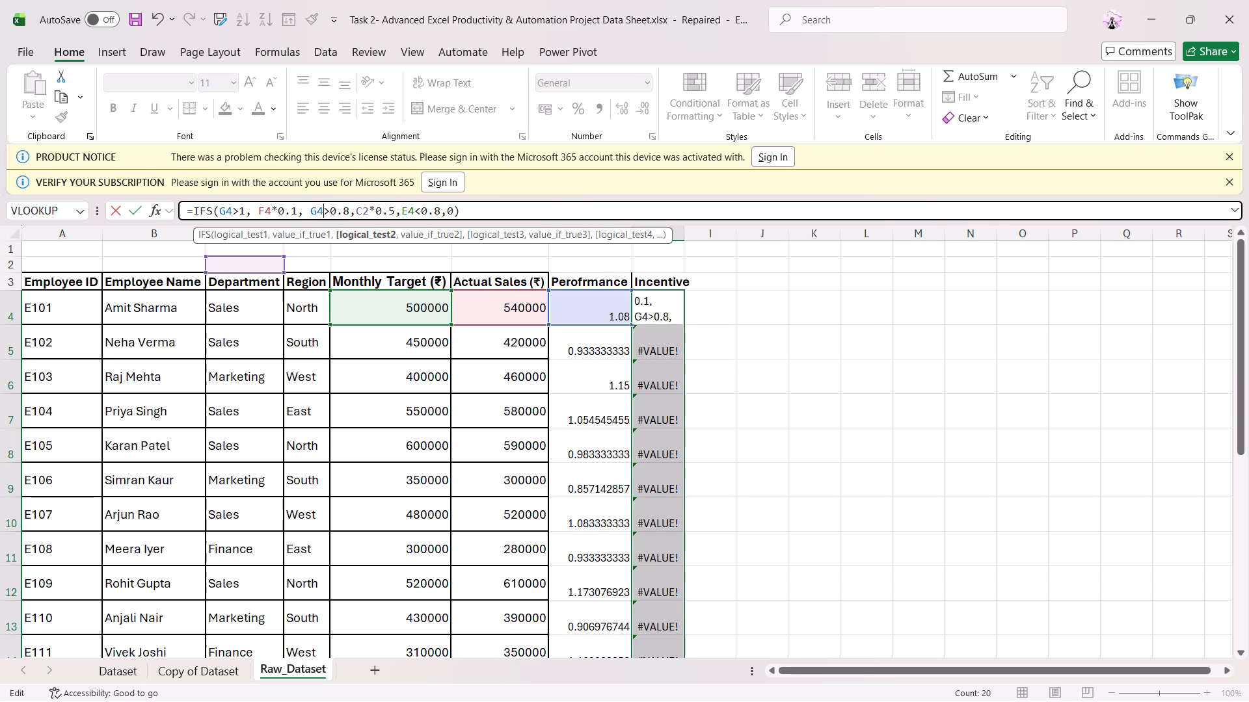
click(358, 215)
click(358, 215)
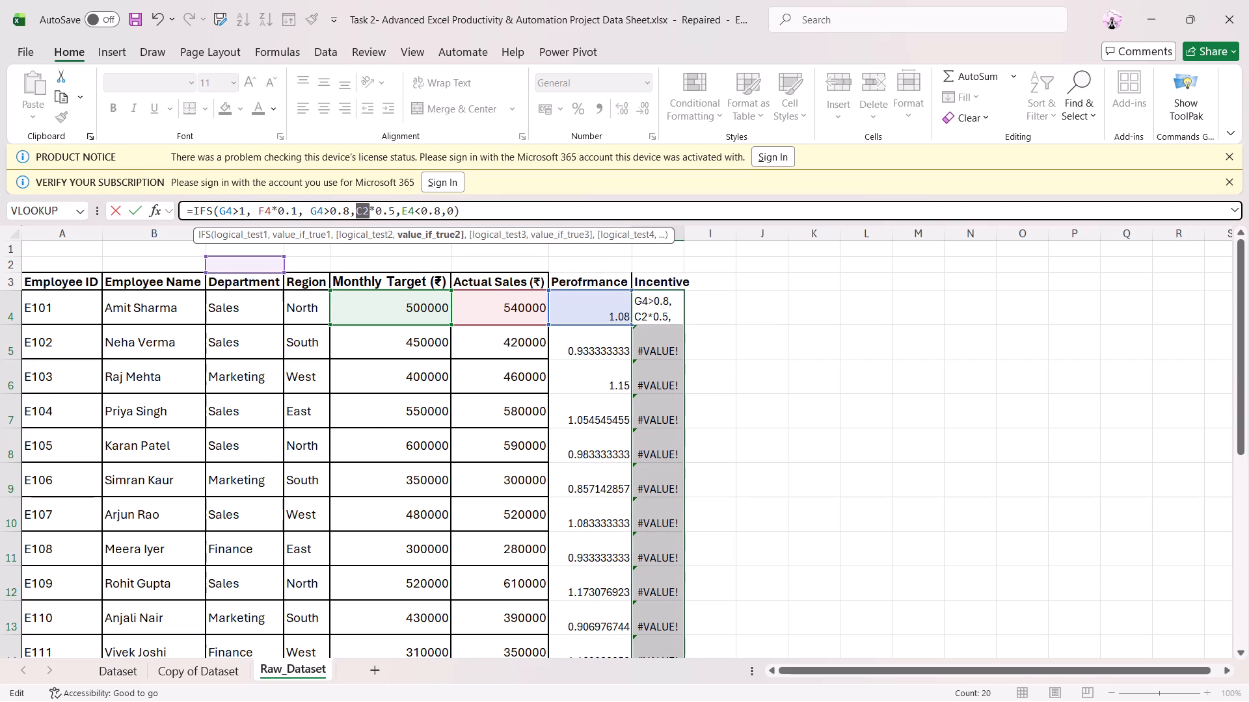
click(358, 215)
click(363, 214)
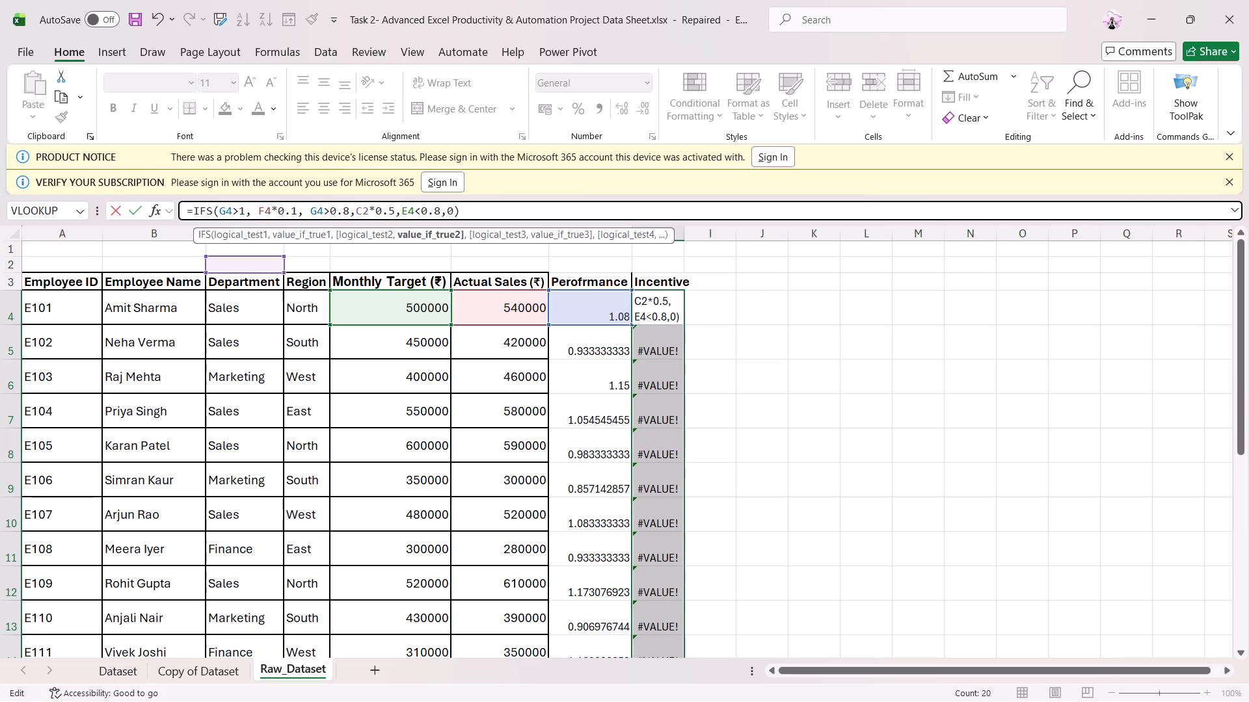
key(BackSpace)
key(f)
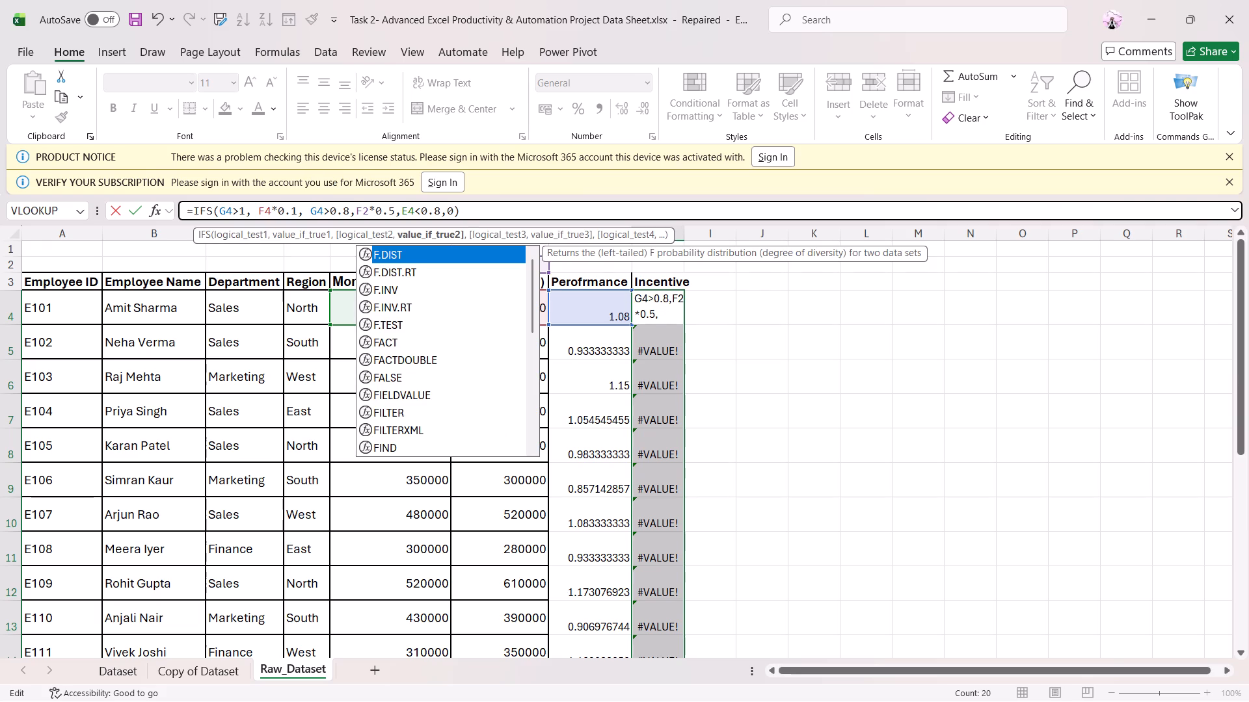
click(405, 218)
key(BackSpace)
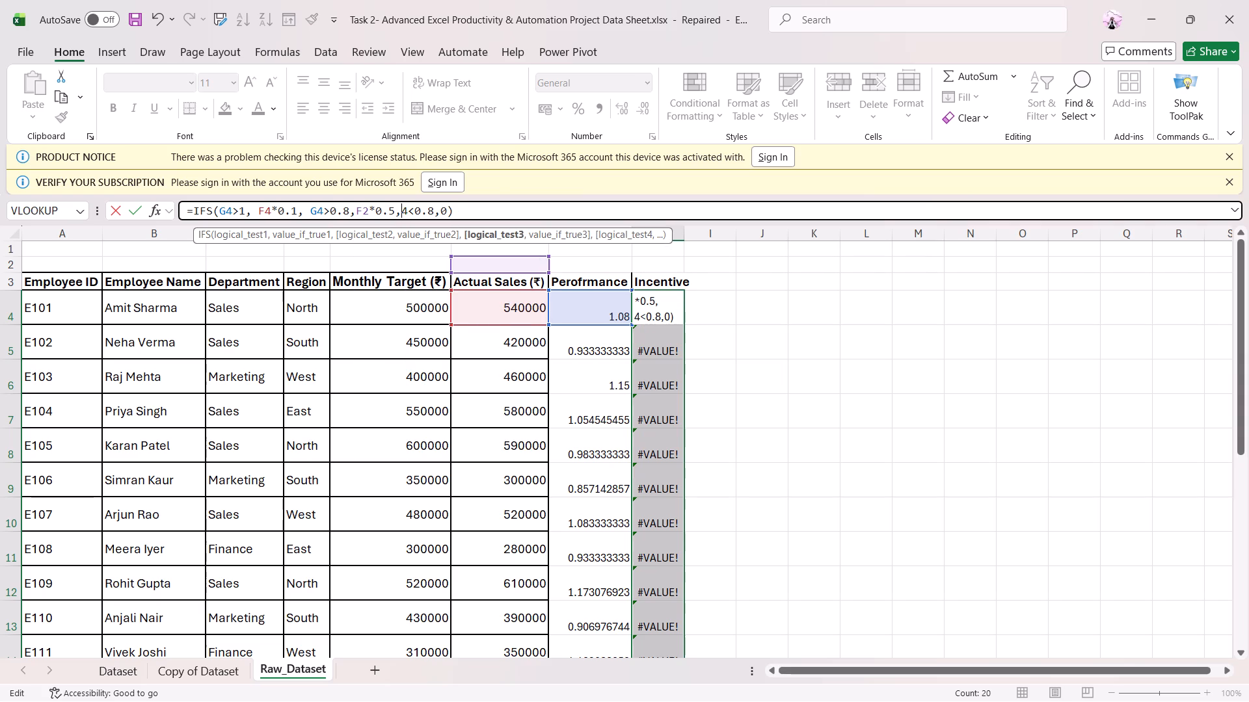
key(g)
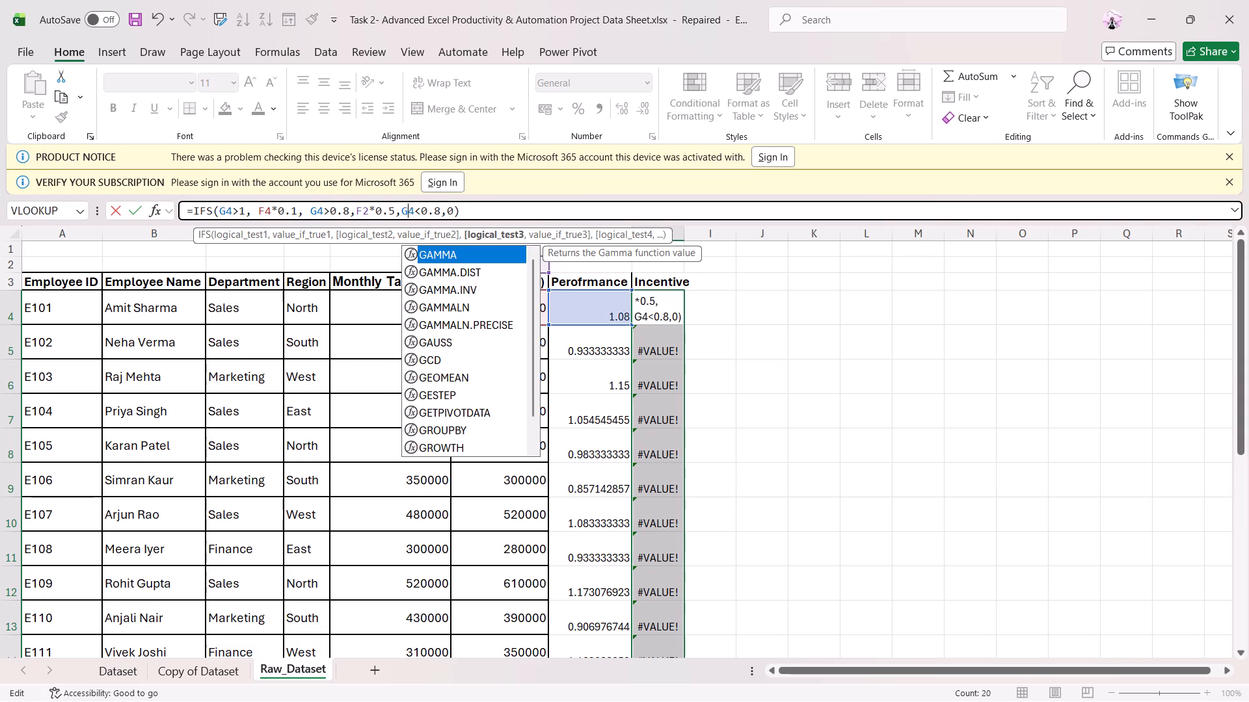
key(Return)
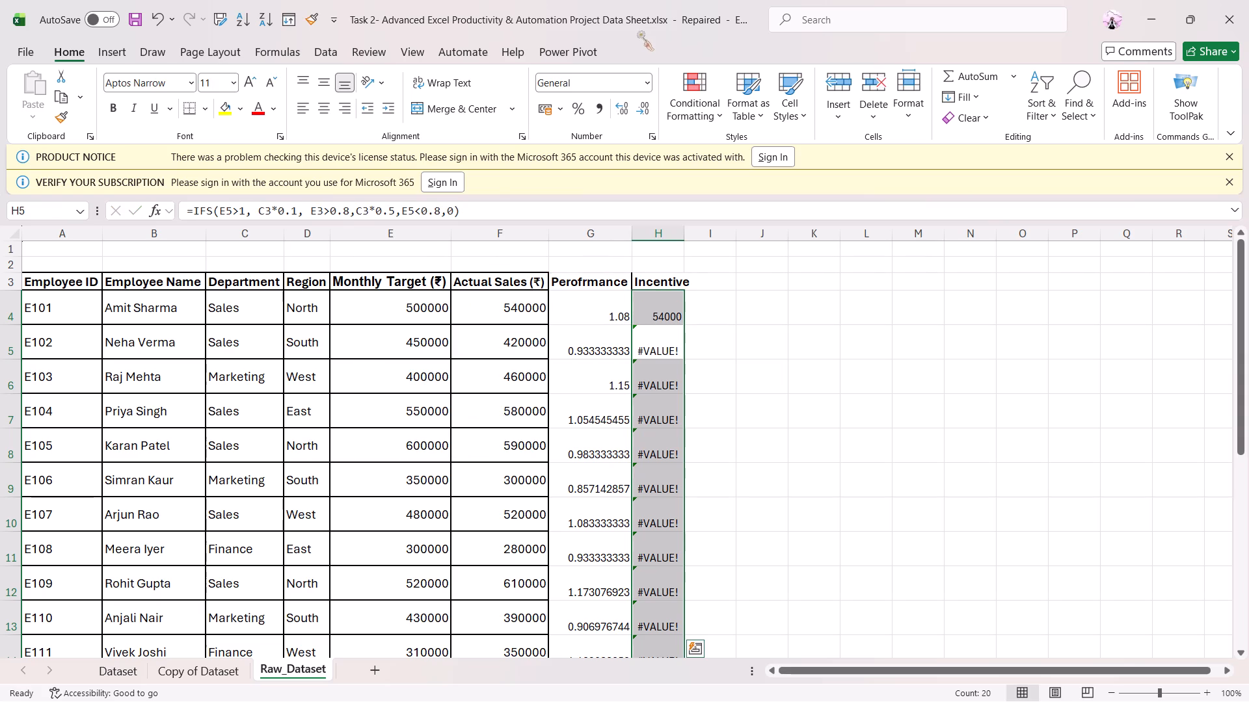
Fill the revised incentive formula from H4 down the Incentive column.
click(661, 317)
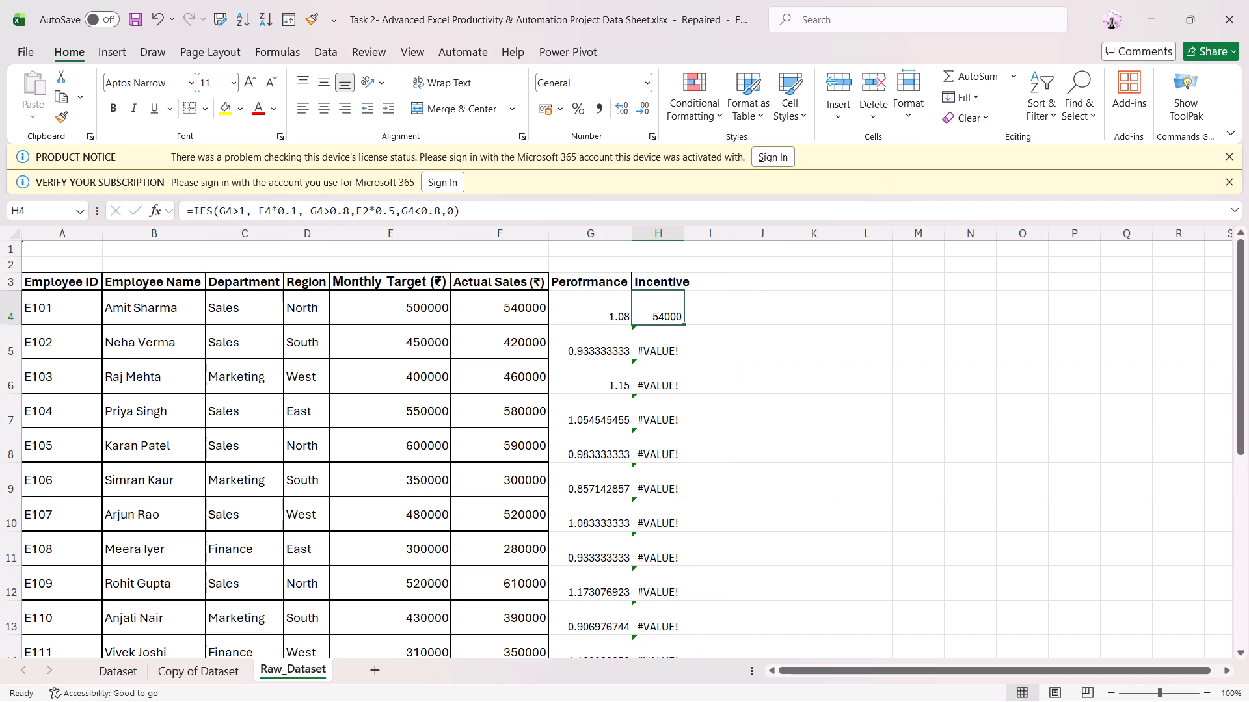
click(683, 320)
double_click(682, 322)
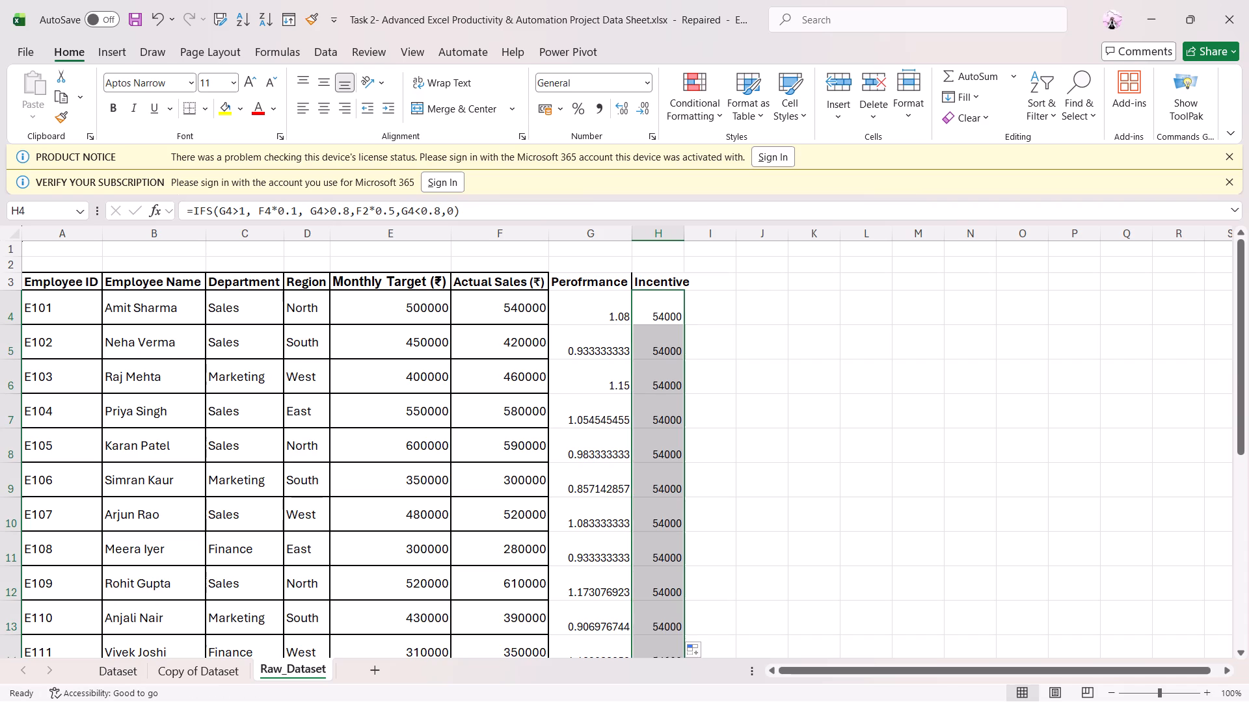
Check the filled incentive values down the column and the formula in H5.
click(725, 347)
scroll(725, 359, down, 4)
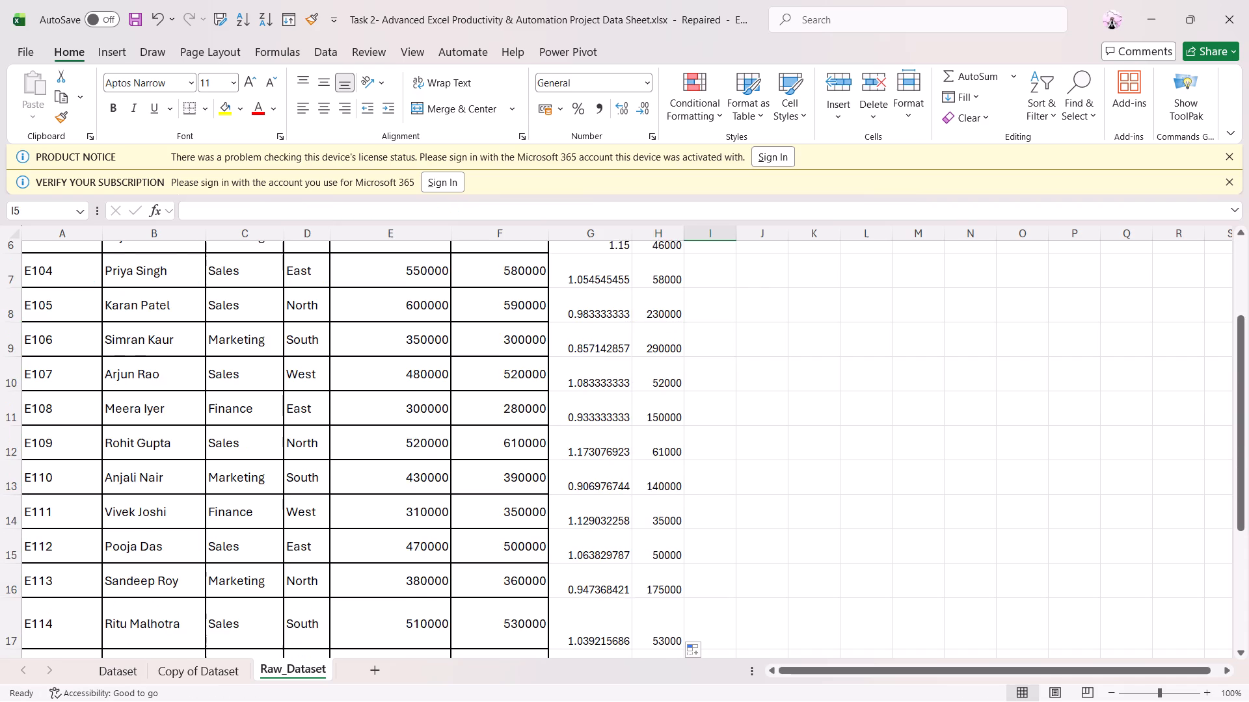
scroll(724, 361, down, 6)
scroll(720, 364, up, 12)
click(667, 334)
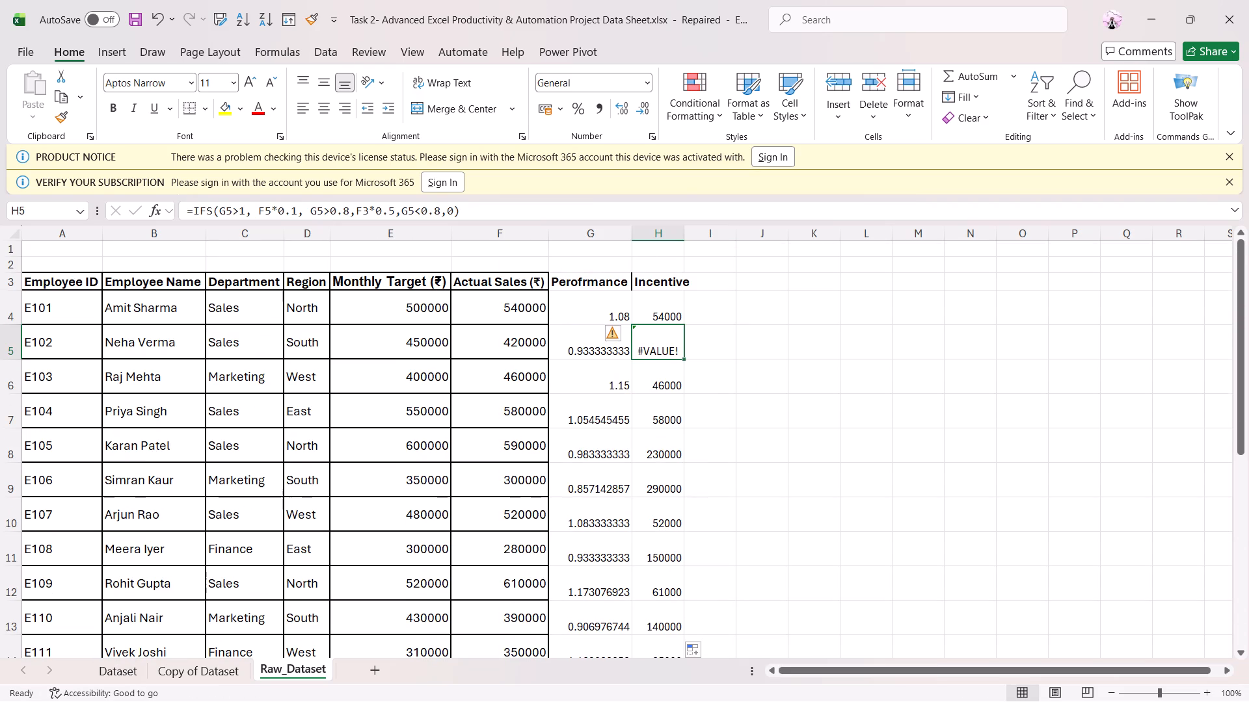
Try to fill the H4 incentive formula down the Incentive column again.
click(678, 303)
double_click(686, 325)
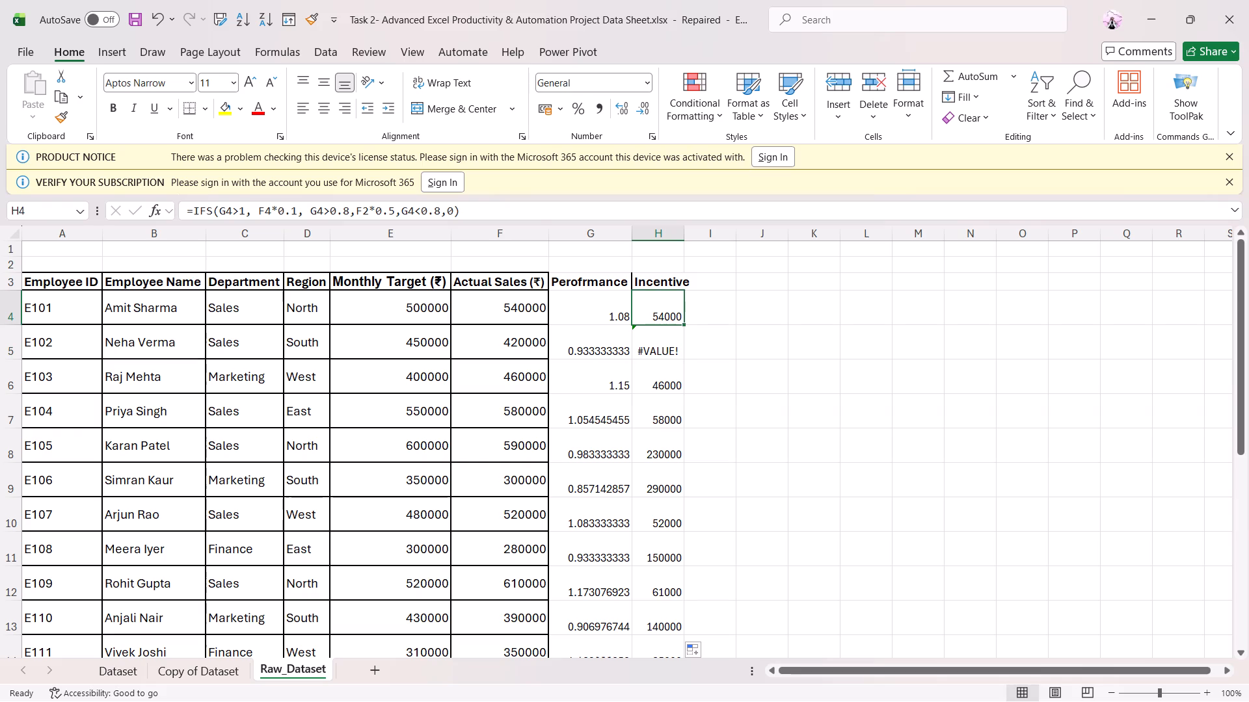
Open the error options for the incentive formula in H5 and request help on this error.
click(677, 343)
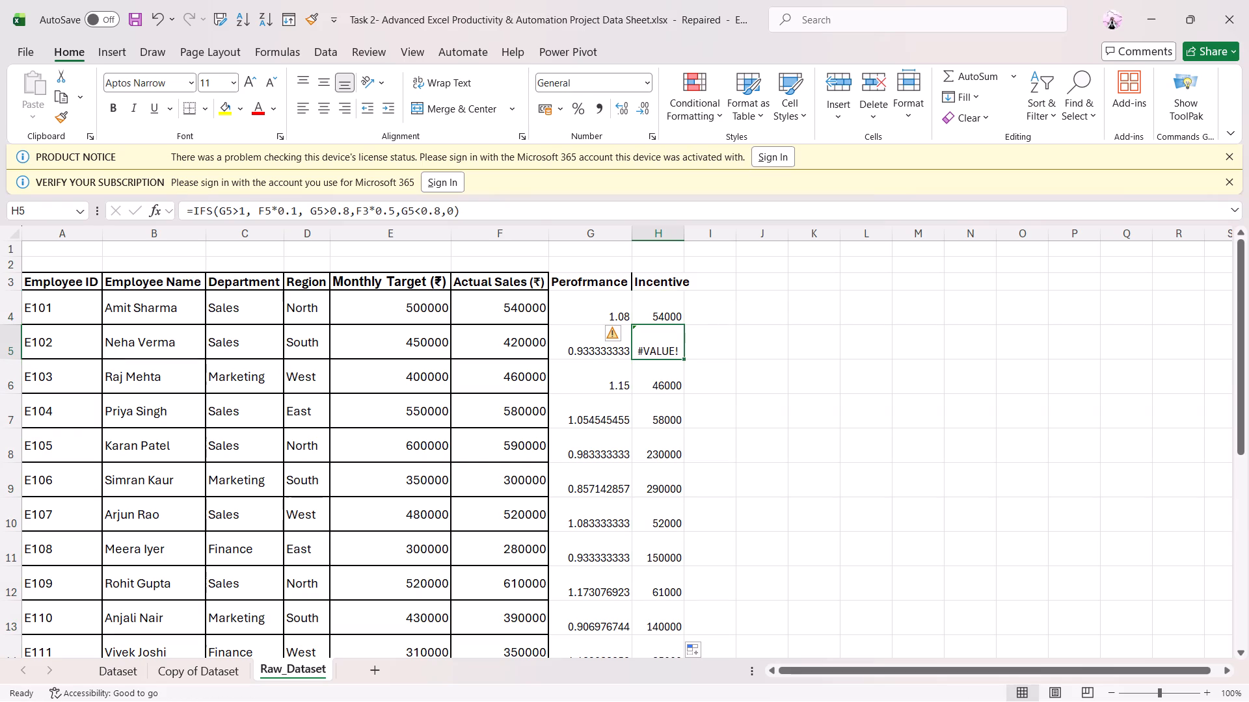
click(610, 341)
click(653, 343)
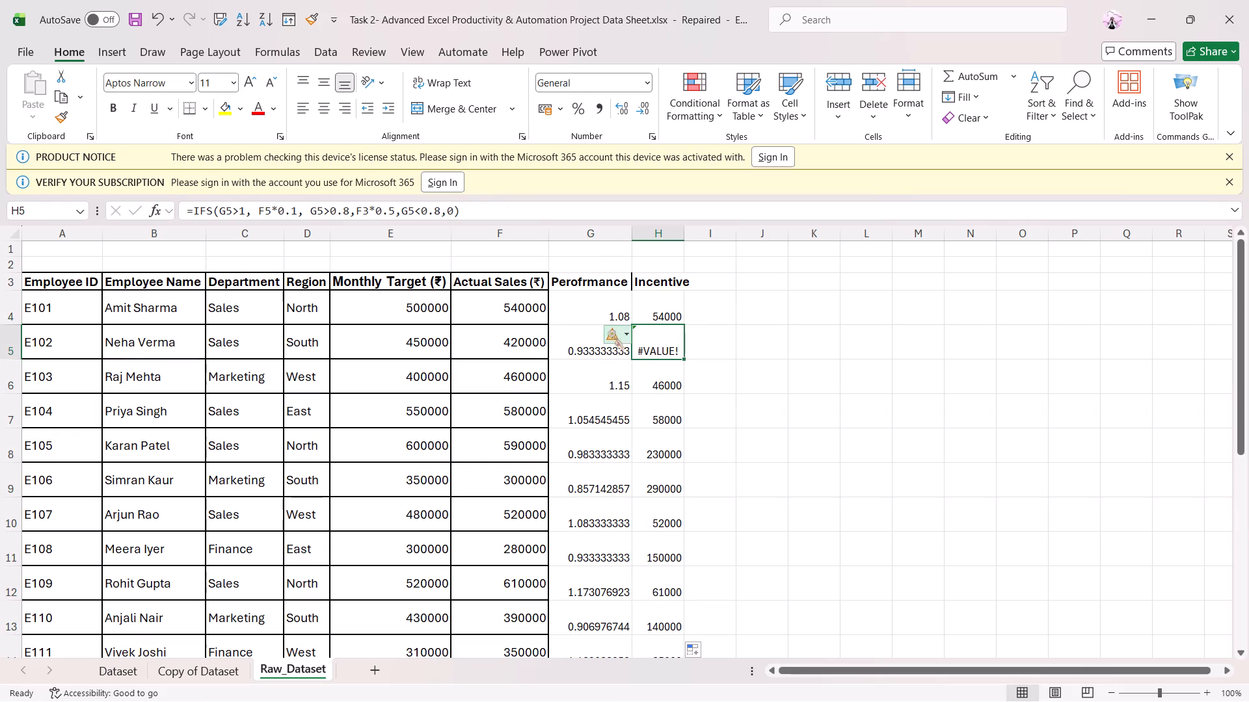
click(608, 331)
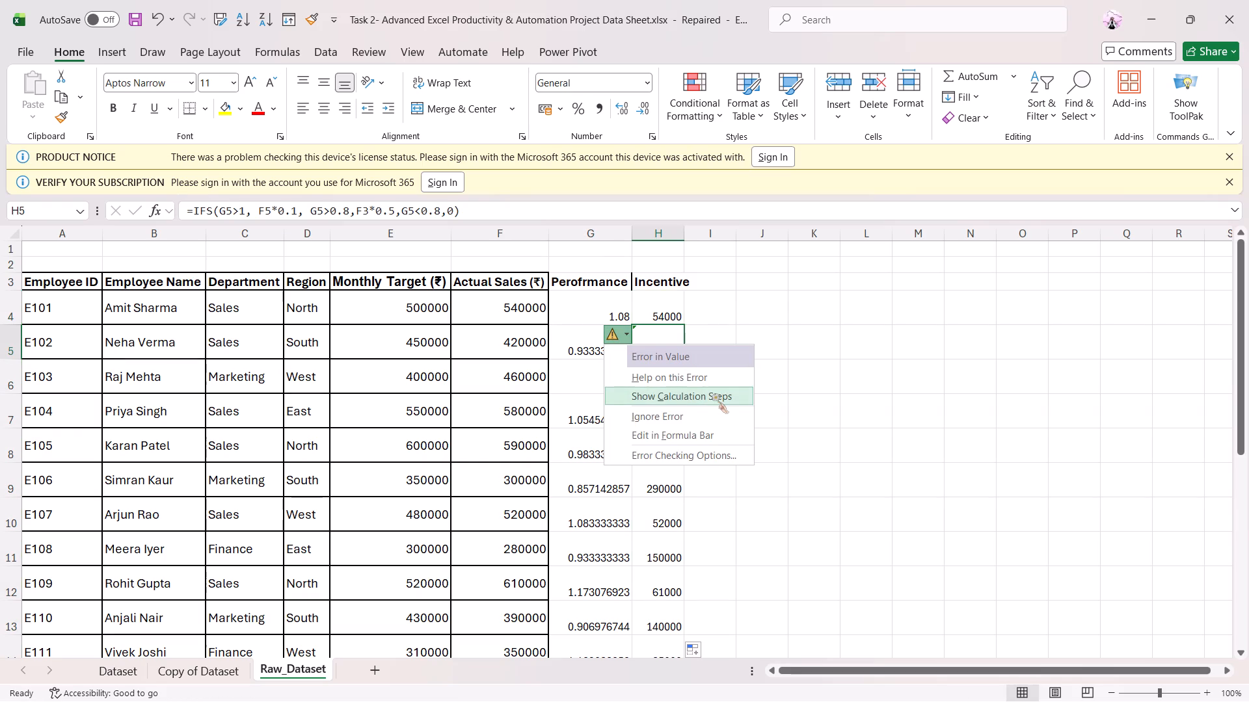
click(692, 372)
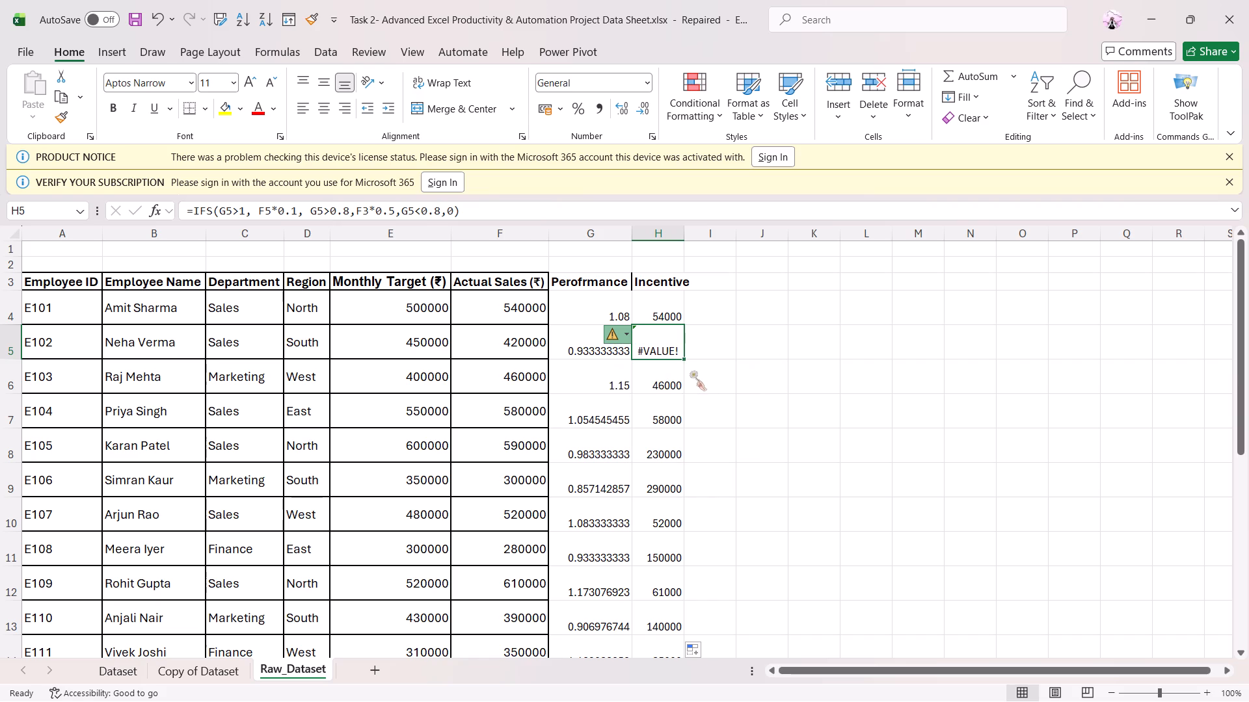
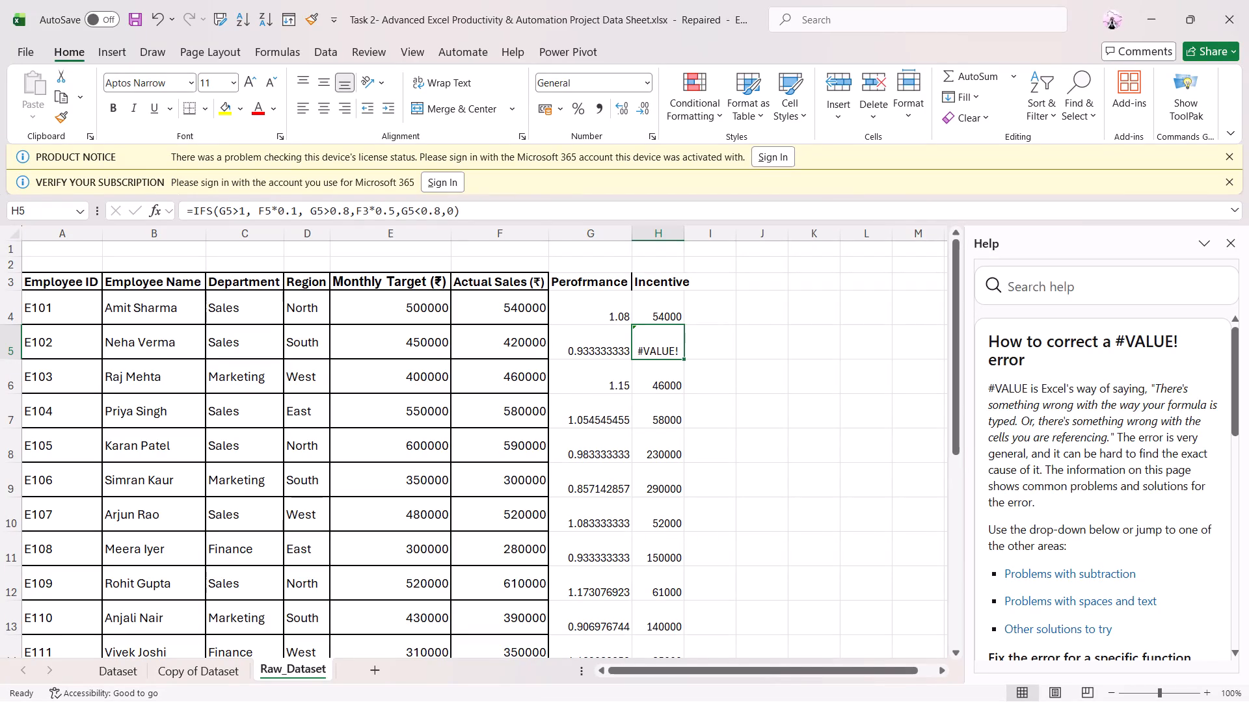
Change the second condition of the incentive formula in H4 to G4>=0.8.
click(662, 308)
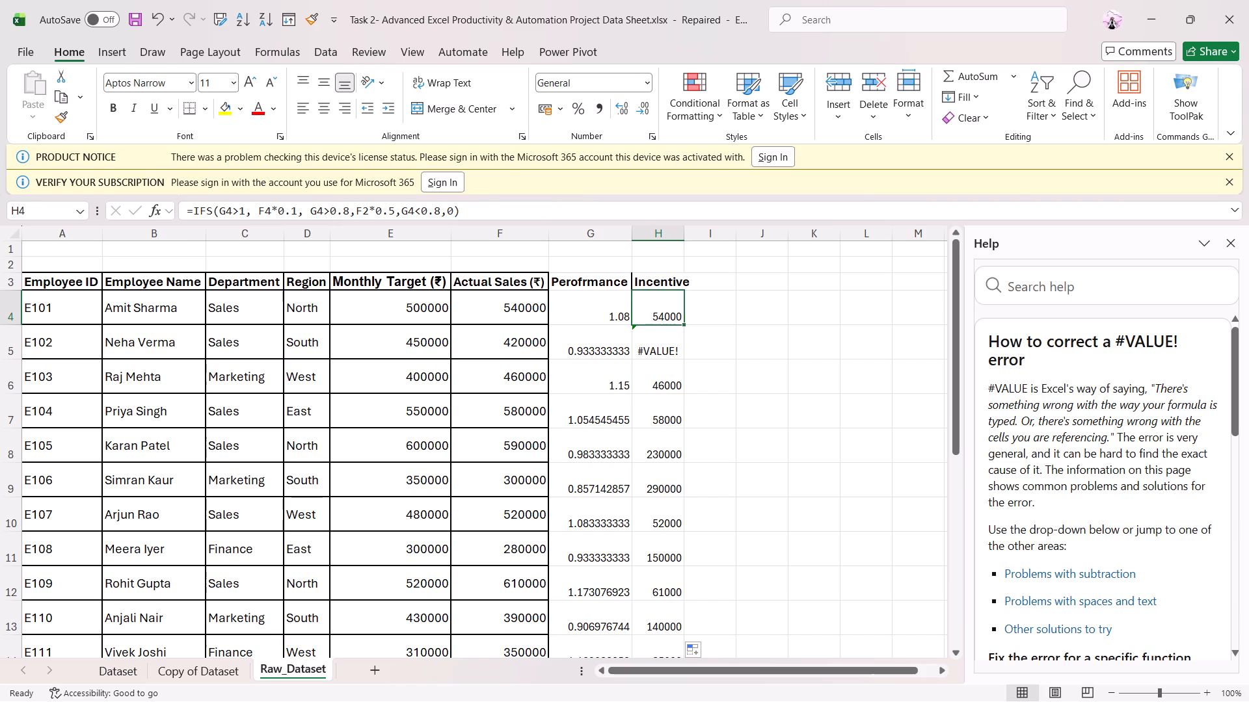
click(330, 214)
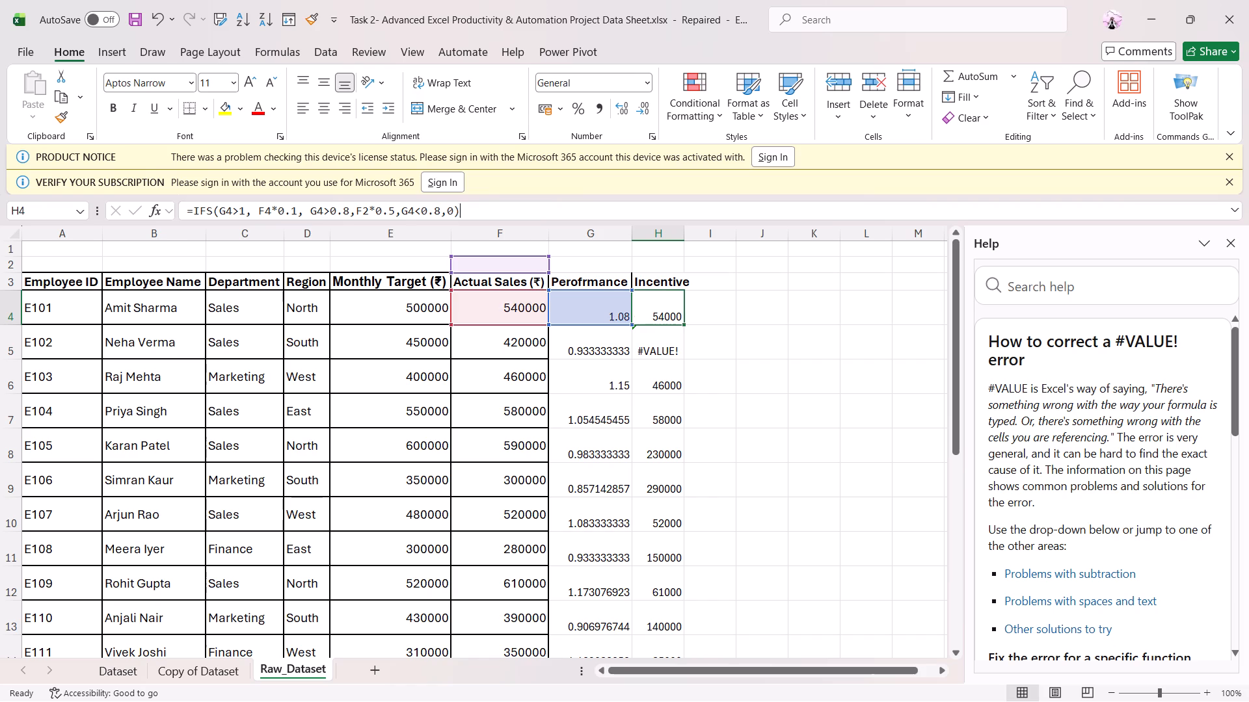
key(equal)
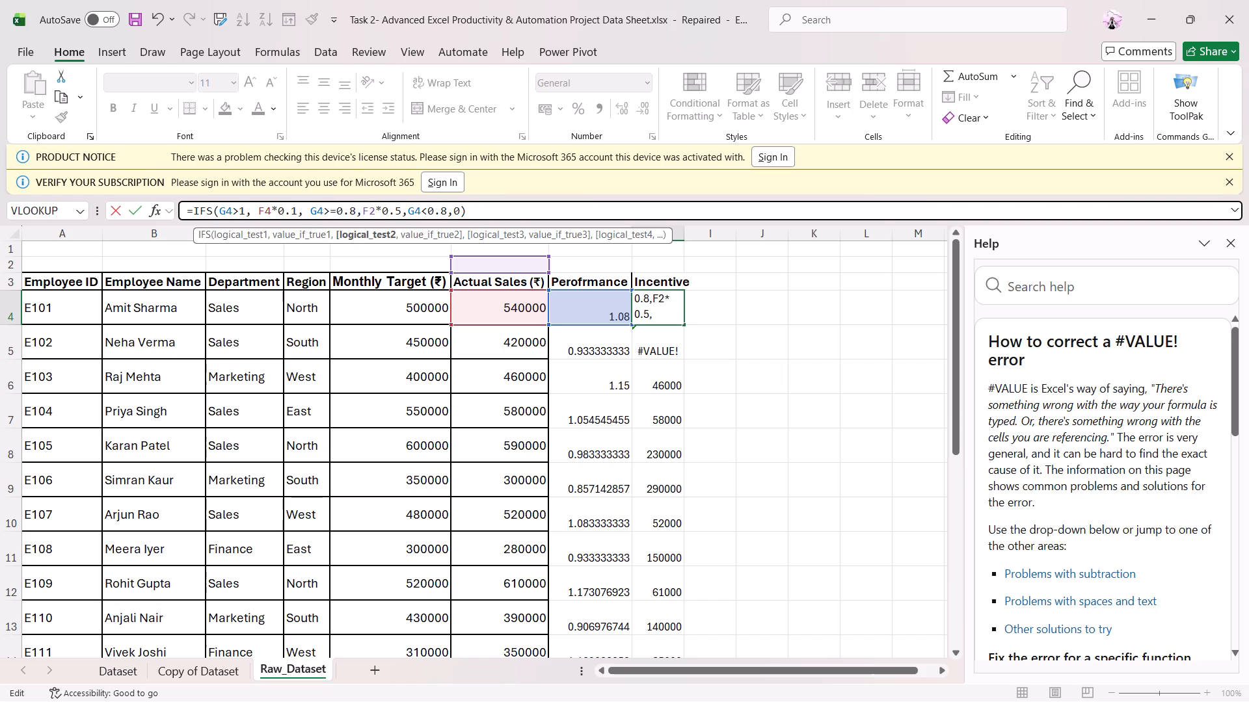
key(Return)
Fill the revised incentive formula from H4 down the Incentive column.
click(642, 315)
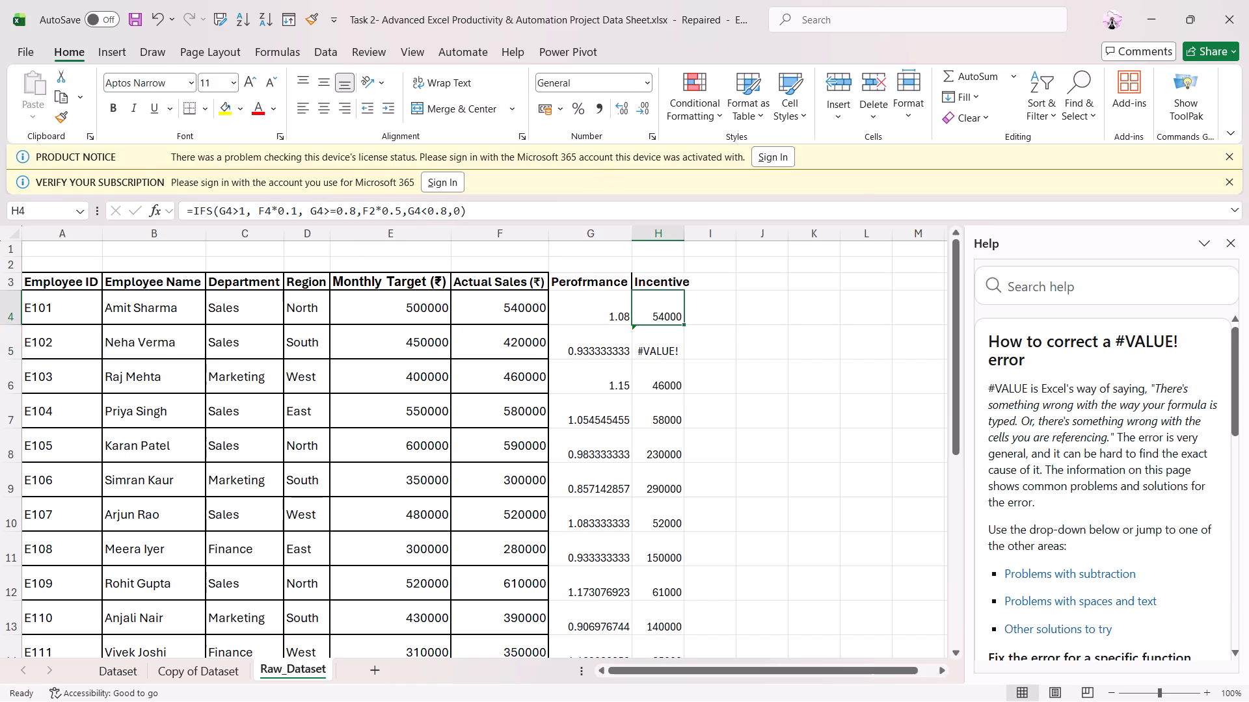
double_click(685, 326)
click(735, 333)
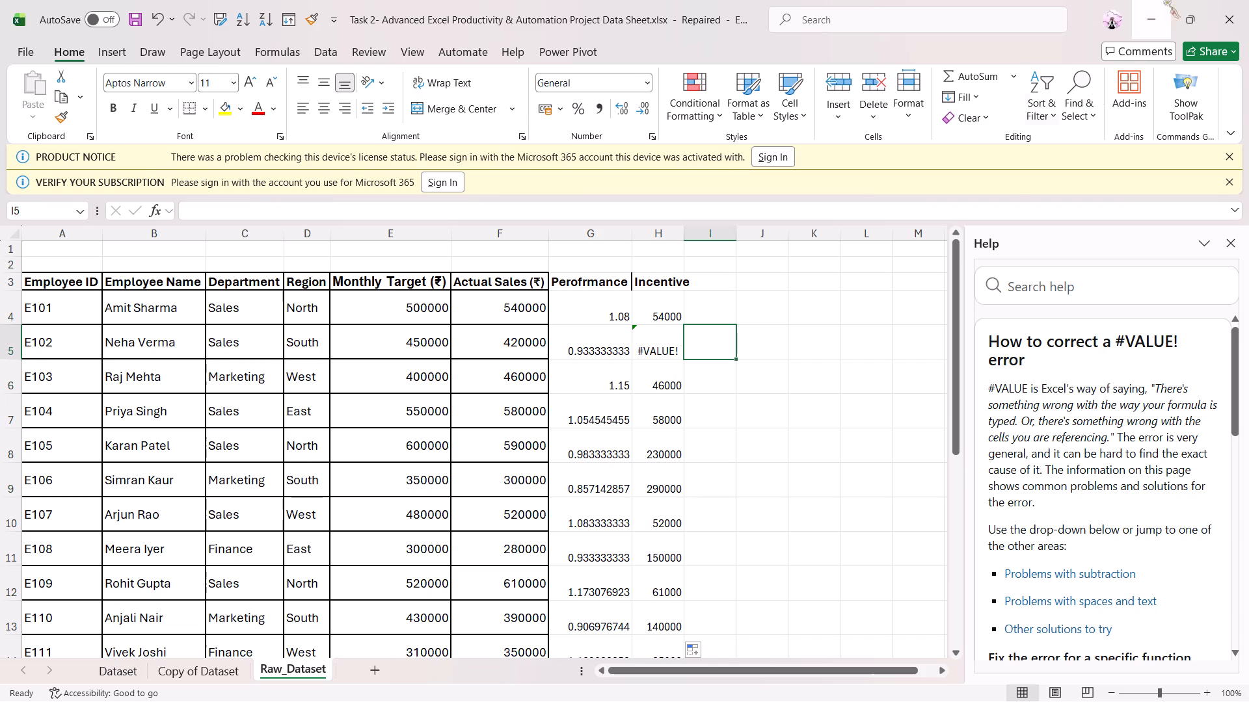
Close the Task 2 Advanced Excel Productivity & Automation workbook without saving the changes.
click(1248, 0)
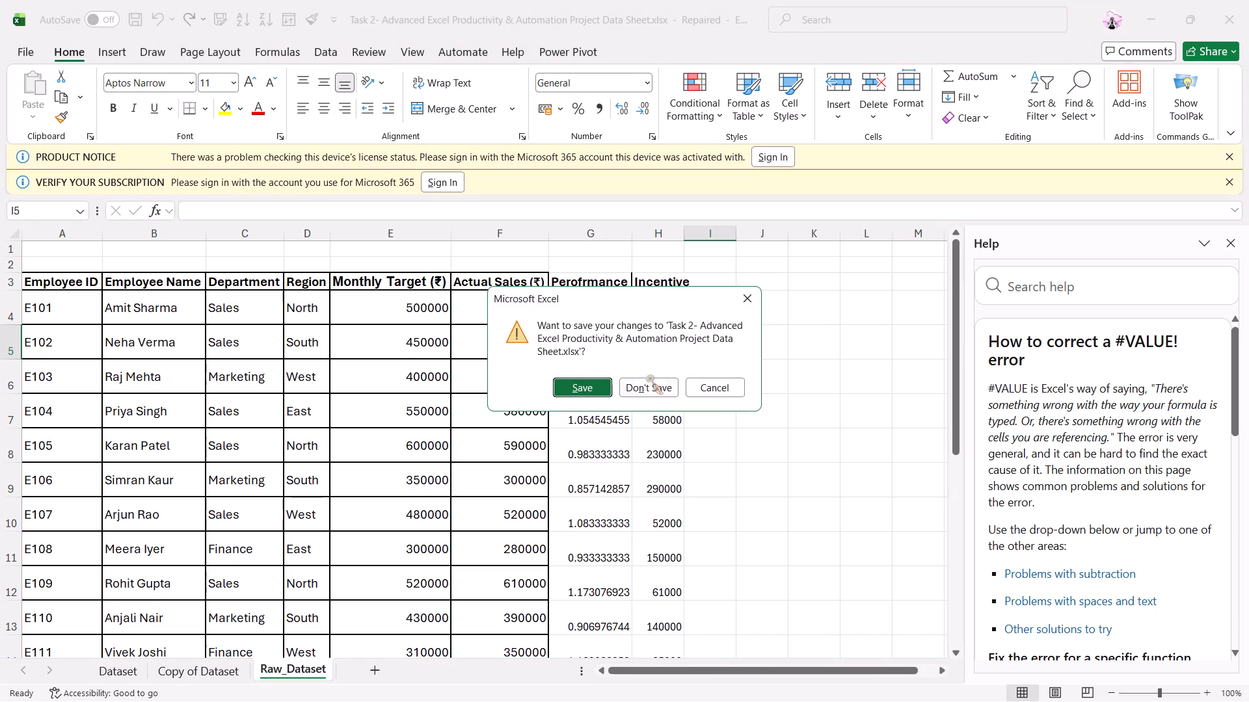
click(643, 389)
Close the Chrome window showing the Task 27 instructions document and agree to leave the site.
click(1235, 5)
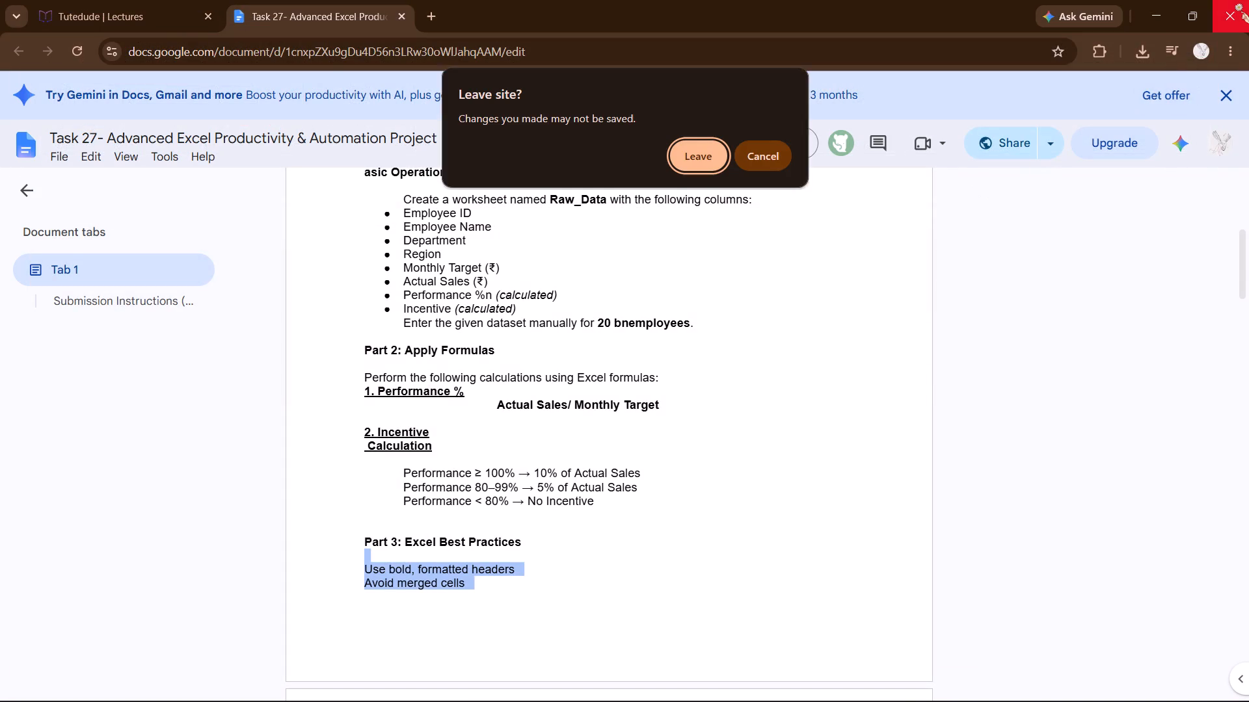
click(684, 163)
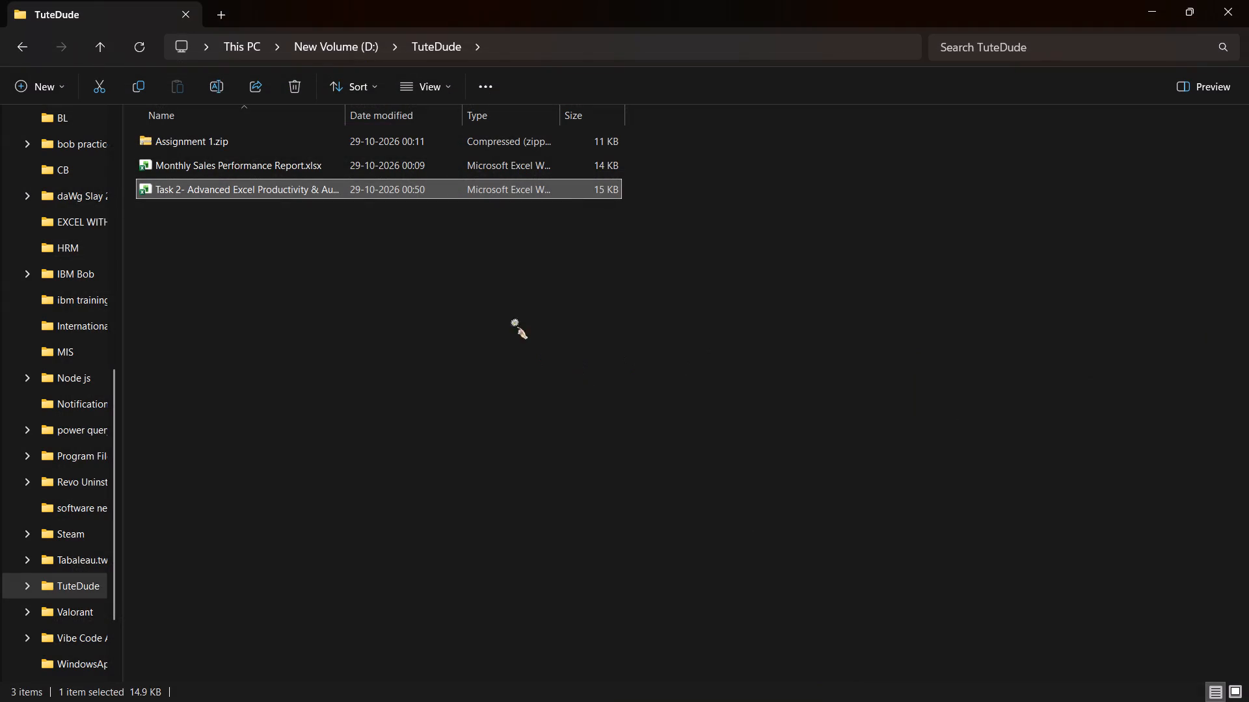
Reduce the TuteDude folder window from full-screen size and try to close it.
click(1207, 16)
click(1248, 6)
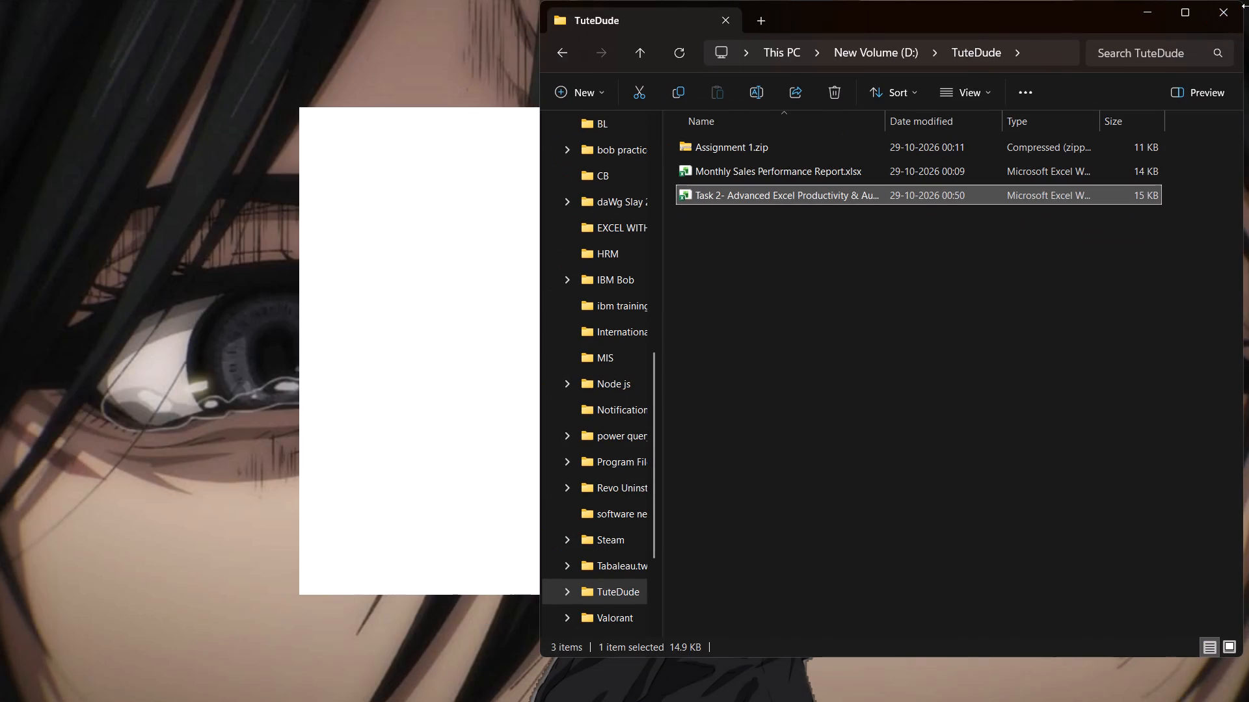